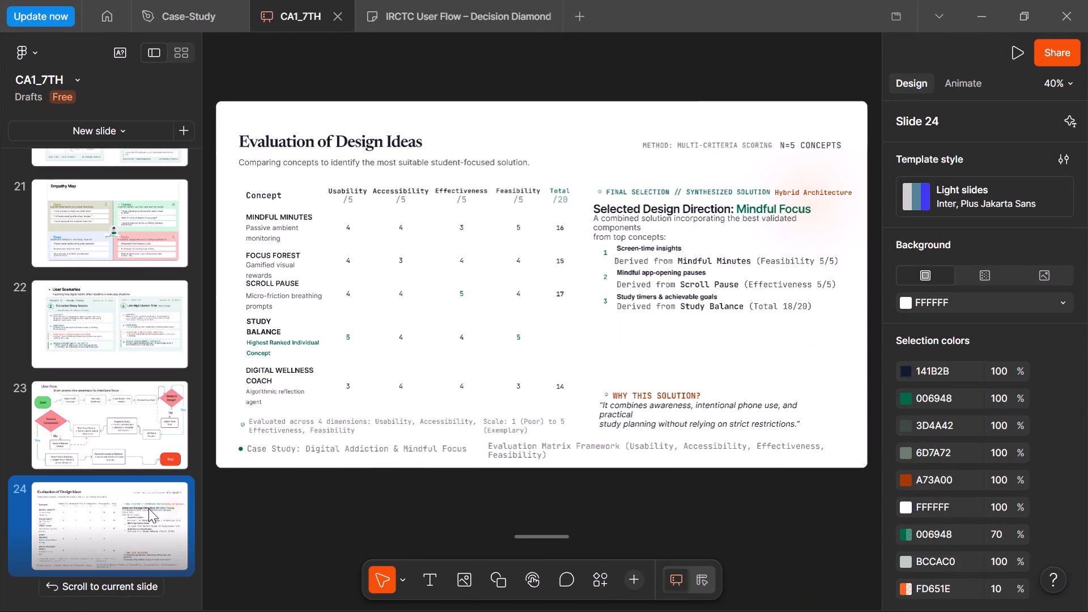
Set the font size of the "Algorithmic reflection agent" description under Digital Wellness Coach to 20.
{"action": "left_click", "coordinate": [347, 336]}
{"action": "triple_click", "coordinate": [278, 390]}
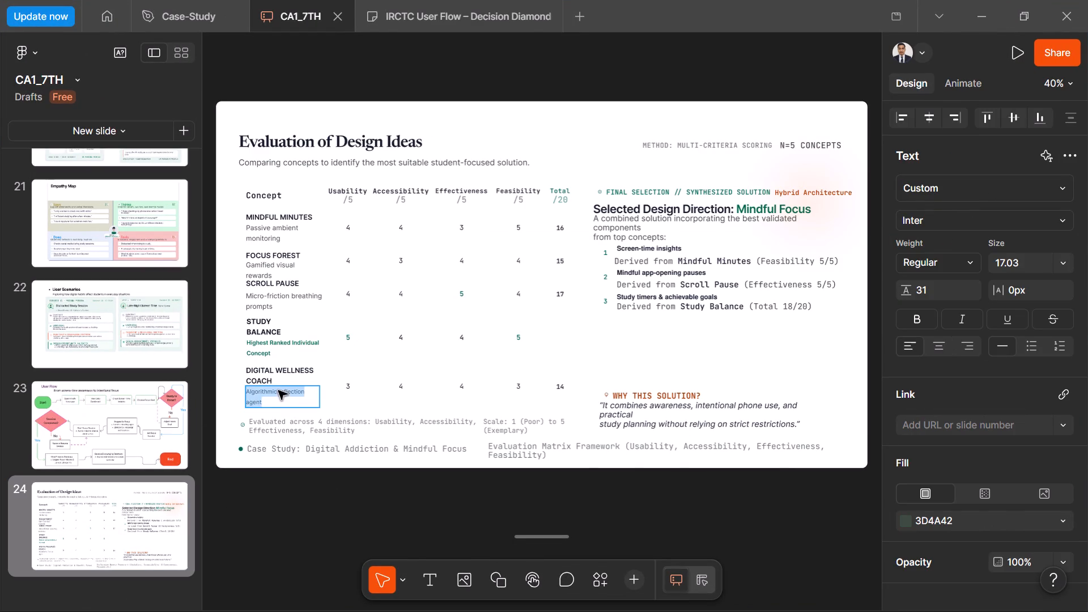
{"action": "left_click", "coordinate": [278, 390]}
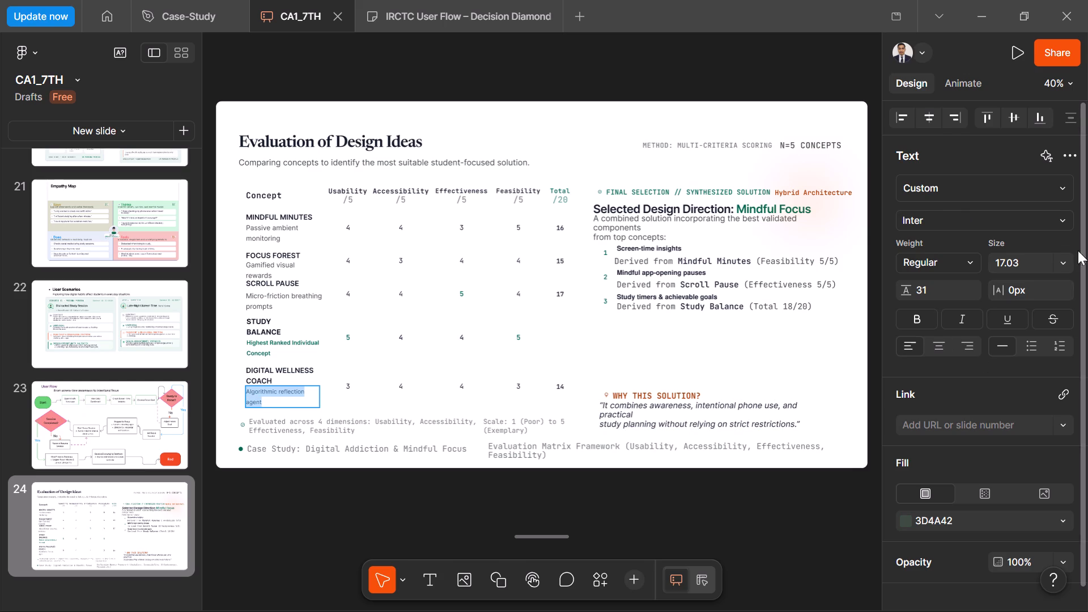
{"action": "left_click", "coordinate": [1065, 260]}
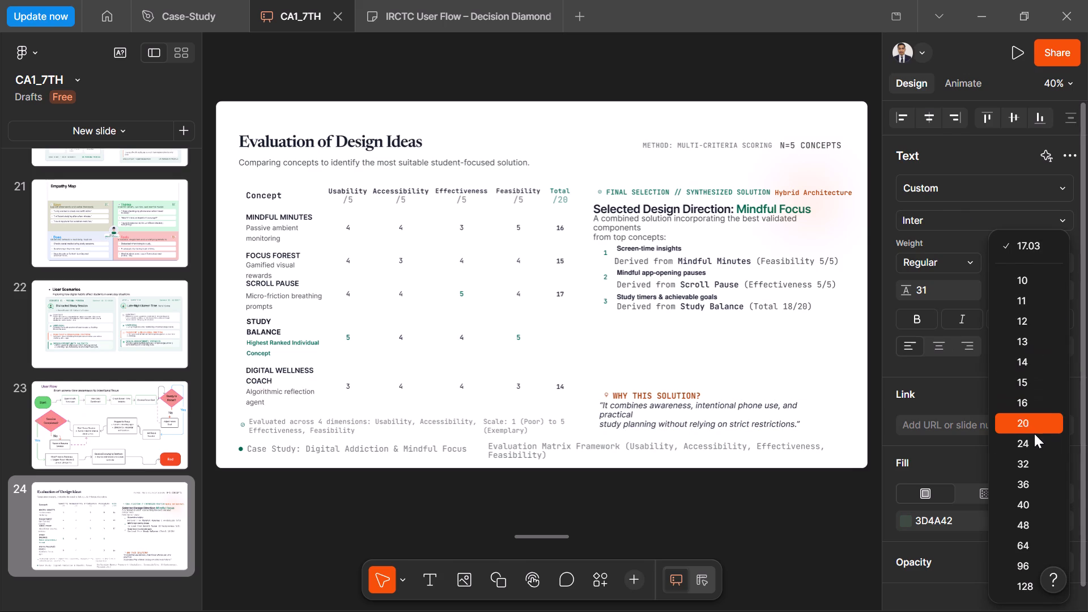
{"action": "left_click", "coordinate": [1039, 419]}
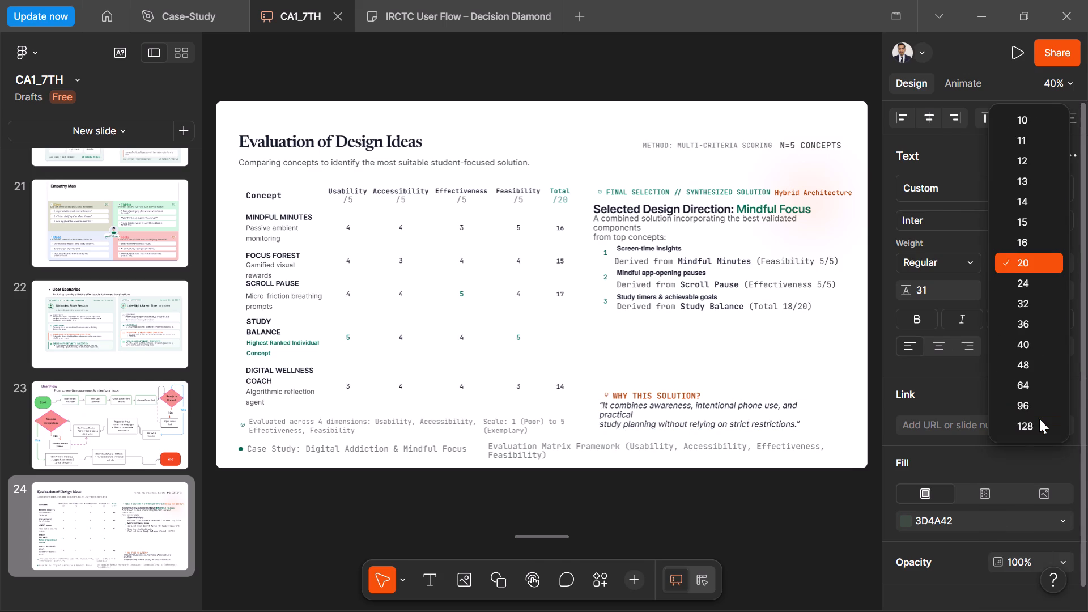
Check the font size of the descriptions under Scroll Pause, Focus Forest, Mindful Minutes and Digital Wellness Coach.
{"action": "triple_click", "coordinate": [304, 299]}
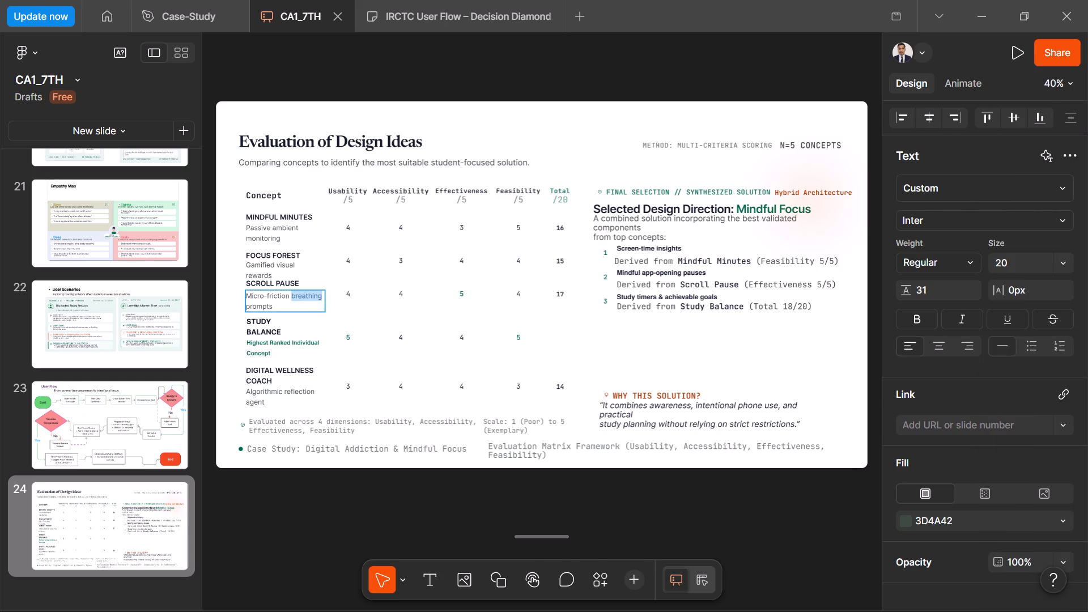
{"action": "triple_click", "coordinate": [304, 299]}
{"action": "left_click", "coordinate": [304, 299]}
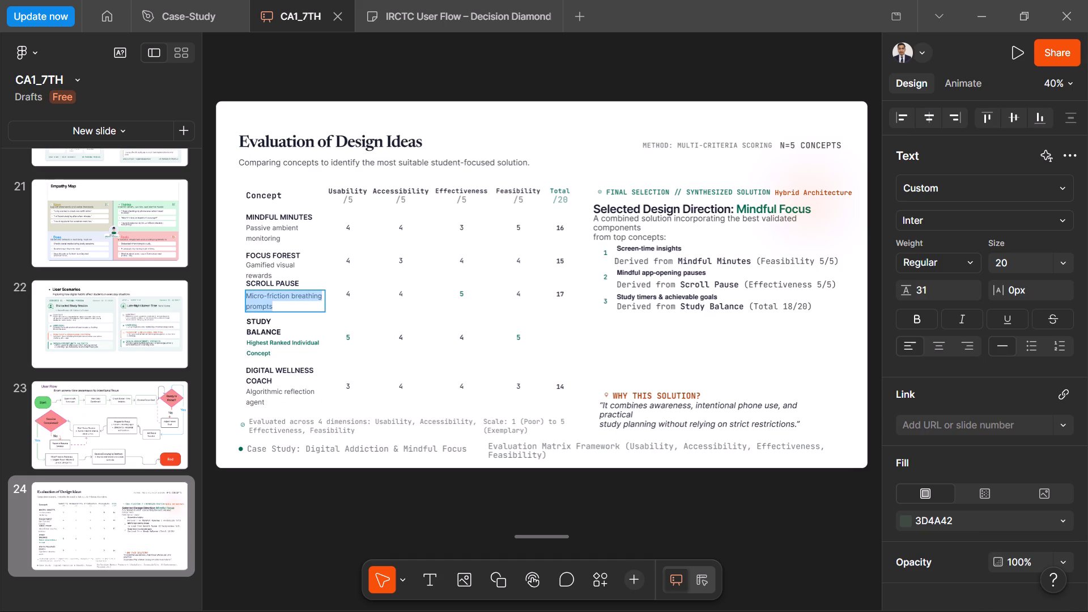
{"action": "triple_click", "coordinate": [291, 261]}
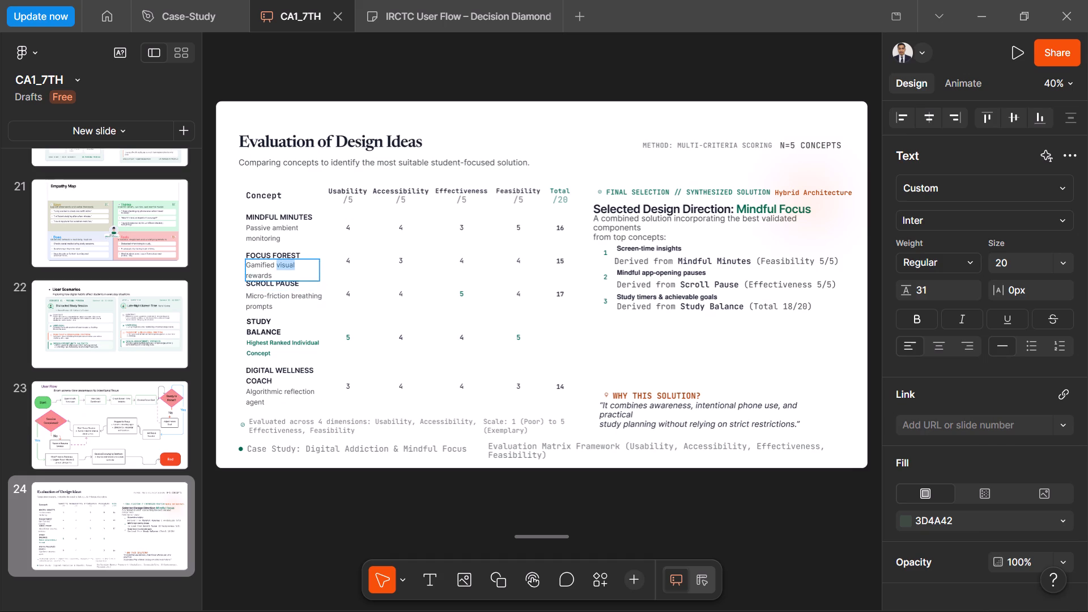
{"action": "left_click", "coordinate": [291, 261]}
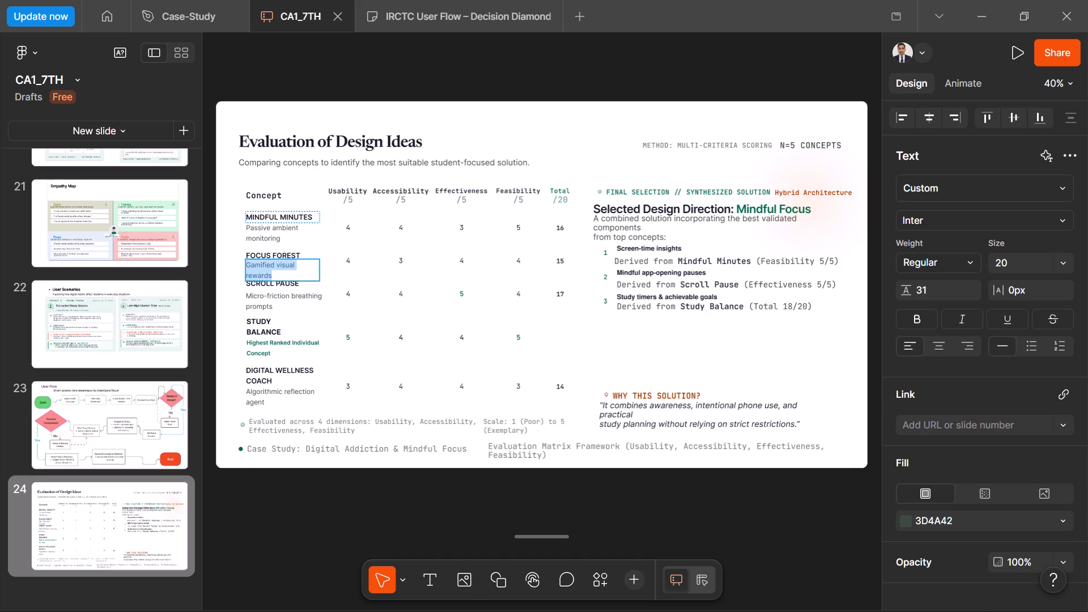
{"action": "triple_click", "coordinate": [282, 228]}
{"action": "left_click", "coordinate": [282, 228]}
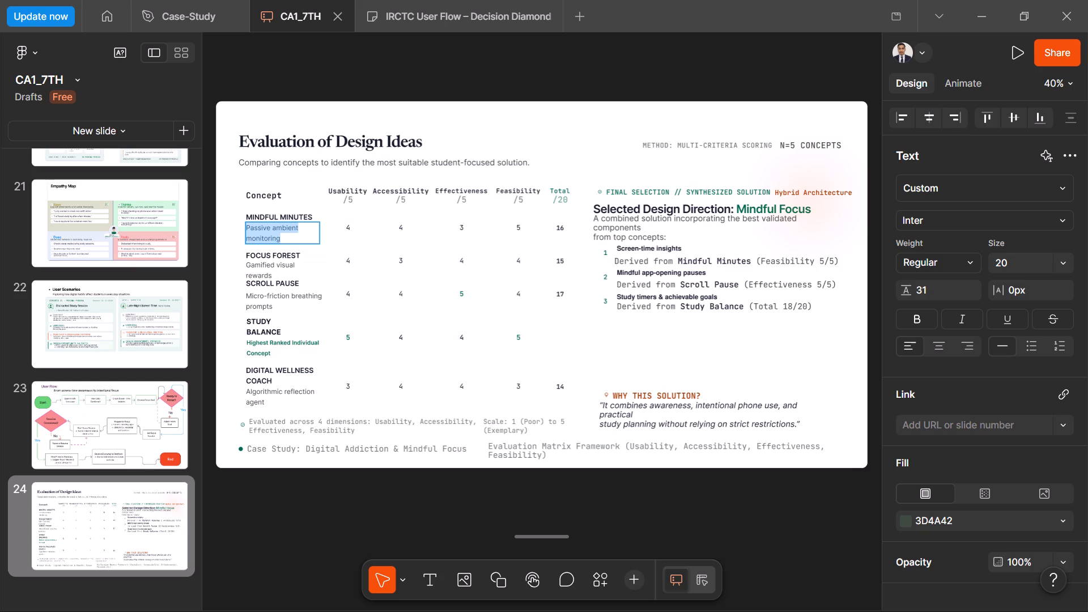
{"action": "triple_click", "coordinate": [287, 391]}
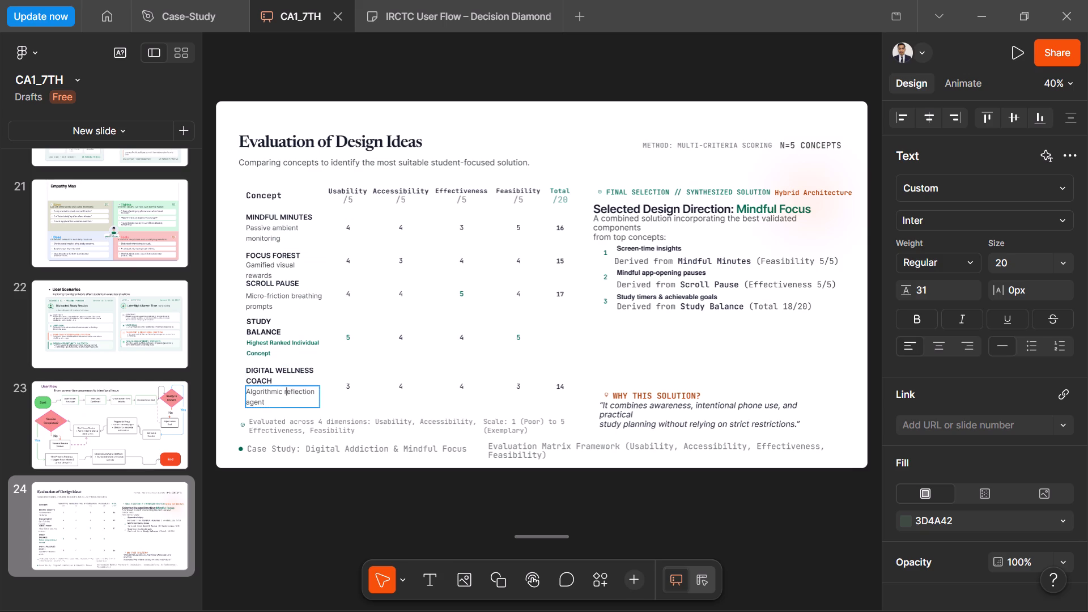
{"action": "left_click", "coordinate": [287, 391]}
{"action": "left_click", "coordinate": [287, 391]}
Check the font sizes of the notes below the evaluation table: the dimensions, case study, matrix framework and scale texts.
{"action": "triple_click", "coordinate": [295, 423]}
{"action": "left_click", "coordinate": [295, 423]}
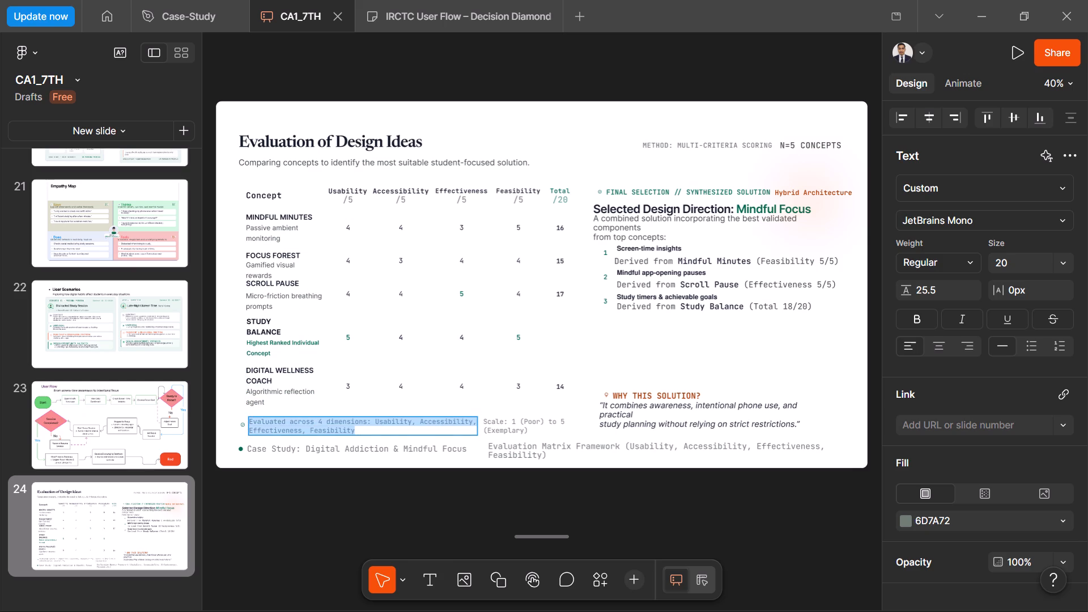
{"action": "left_click", "coordinate": [295, 423]}
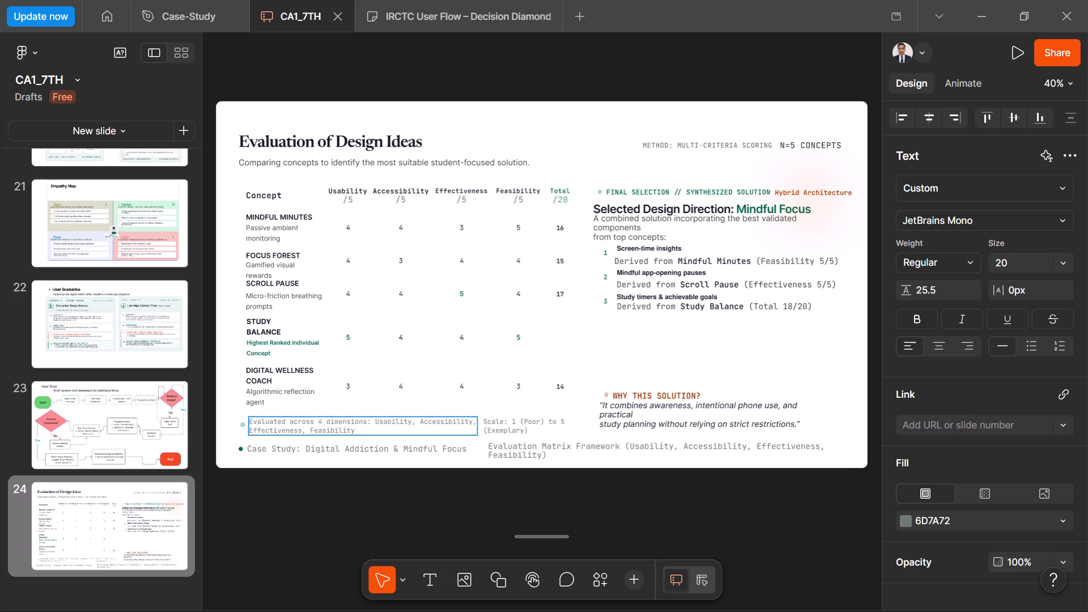
{"action": "triple_click", "coordinate": [292, 453]}
{"action": "left_click", "coordinate": [292, 453]}
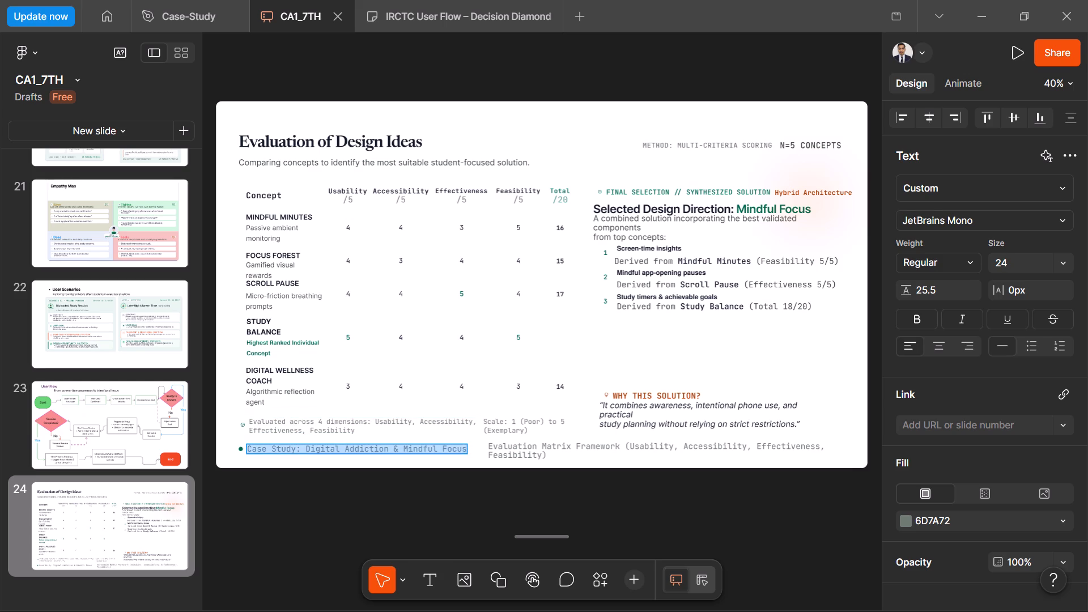
{"action": "triple_click", "coordinate": [511, 447]}
{"action": "left_click", "coordinate": [511, 447]}
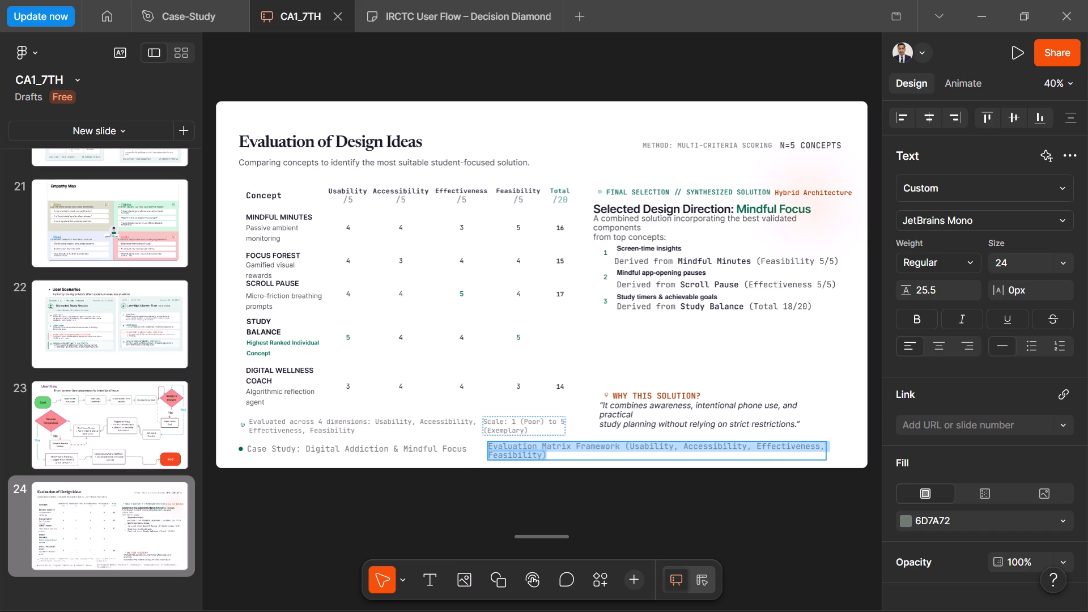
{"action": "triple_click", "coordinate": [512, 424]}
{"action": "left_click", "coordinate": [512, 424]}
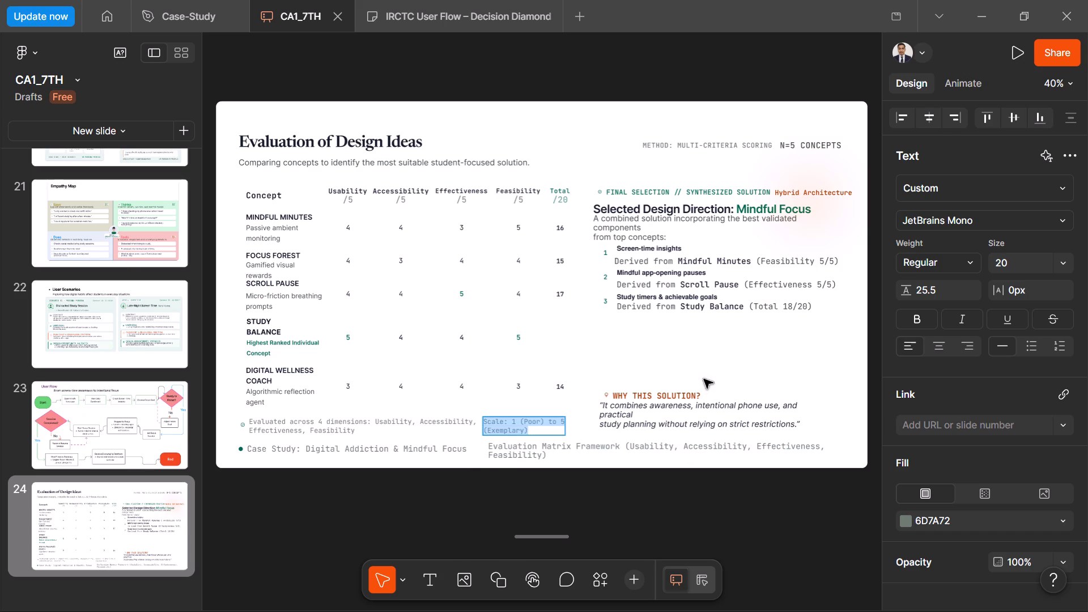
Check the font sizes of the "Why this solution?" quote and heading and the three "Derived from" lines.
{"action": "triple_click", "coordinate": [647, 418]}
{"action": "left_click", "coordinate": [647, 418]}
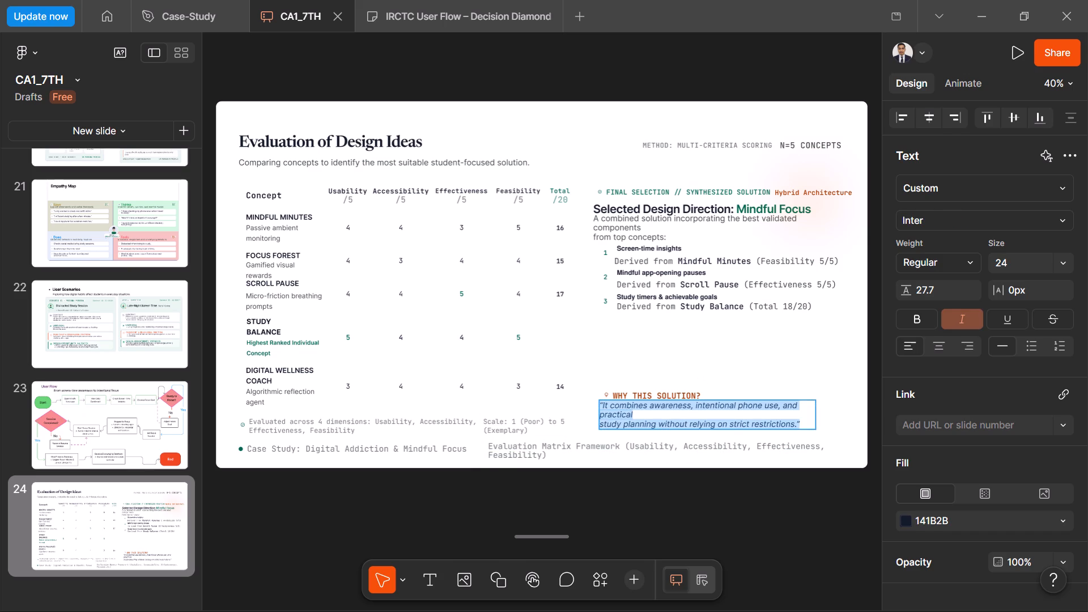
{"action": "triple_click", "coordinate": [651, 388]}
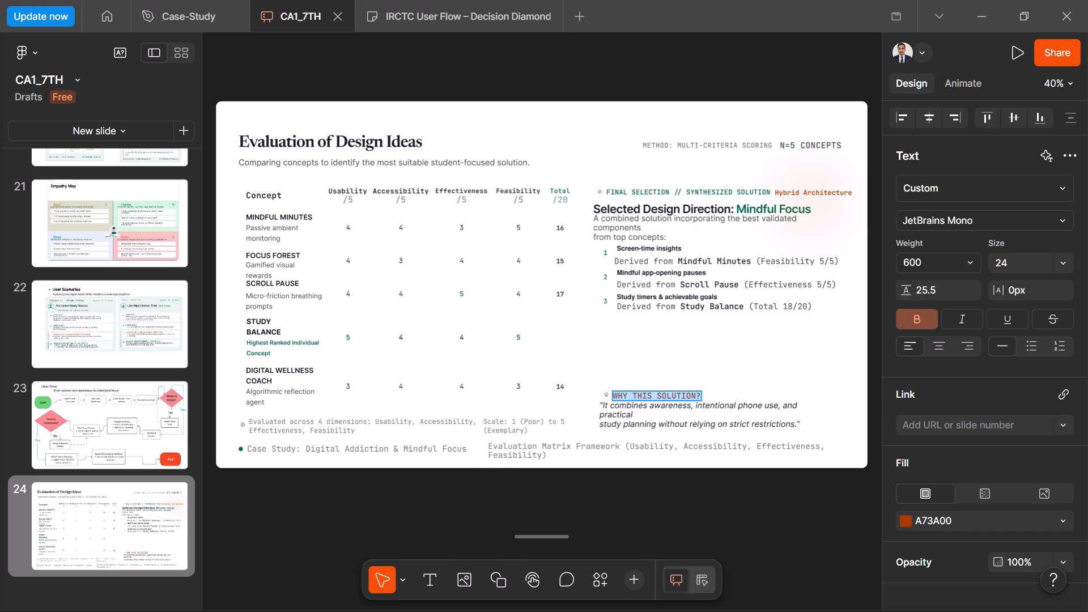
{"action": "left_click", "coordinate": [663, 372]}
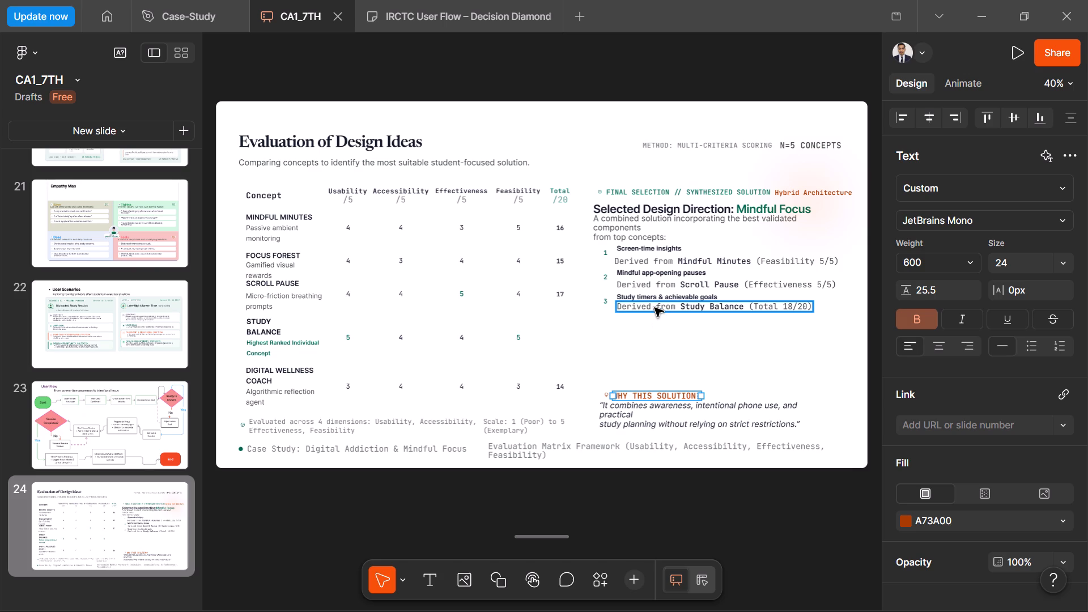
{"action": "triple_click", "coordinate": [654, 308]}
{"action": "triple_click", "coordinate": [654, 308]}
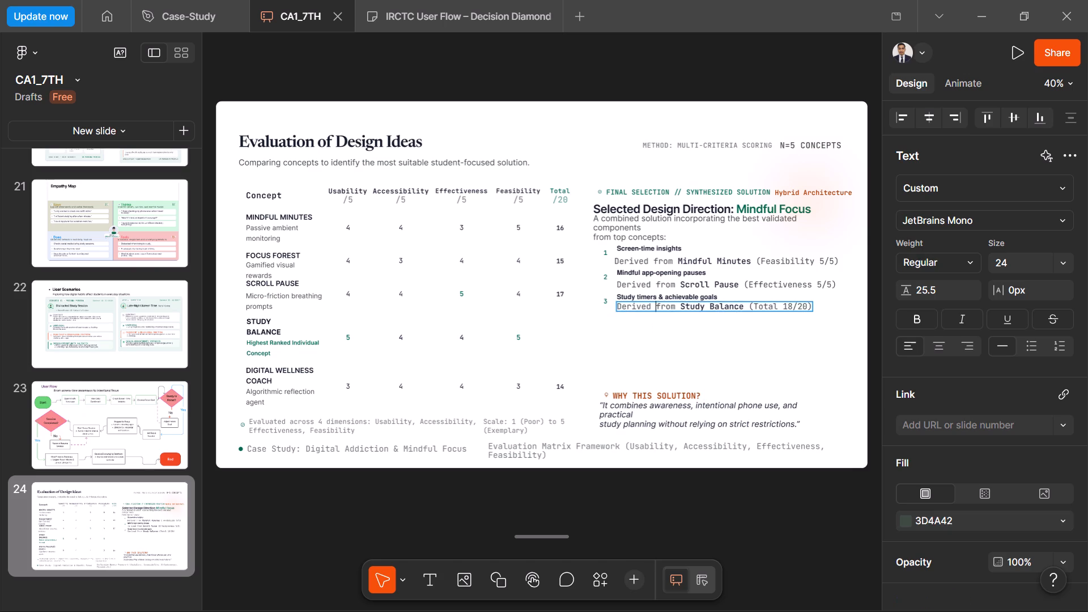
{"action": "double_click", "coordinate": [654, 308]}
{"action": "triple_click", "coordinate": [654, 308]}
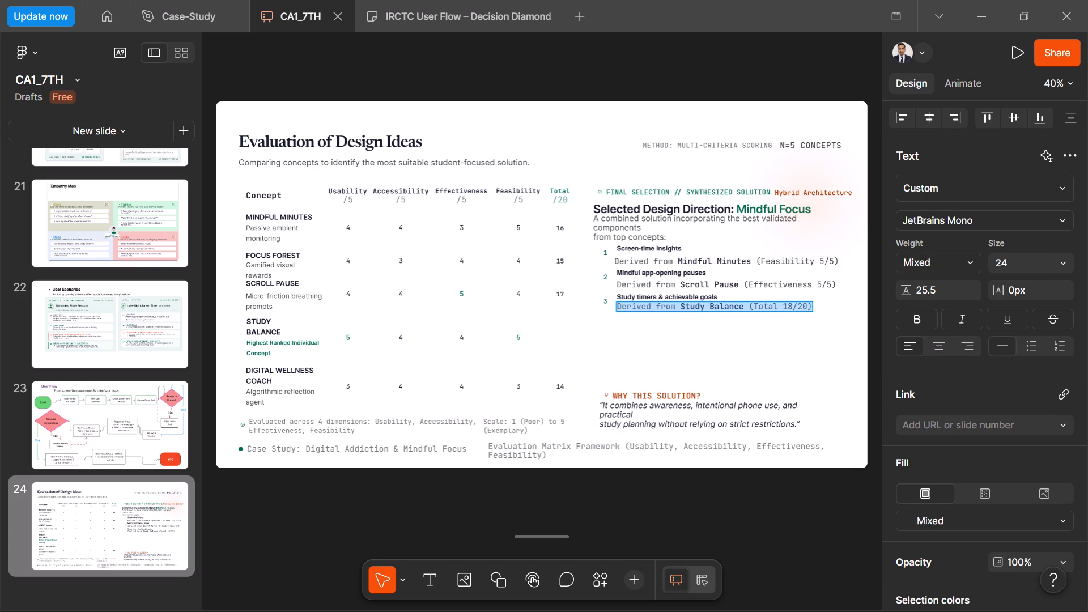
{"action": "left_click", "coordinate": [654, 343]}
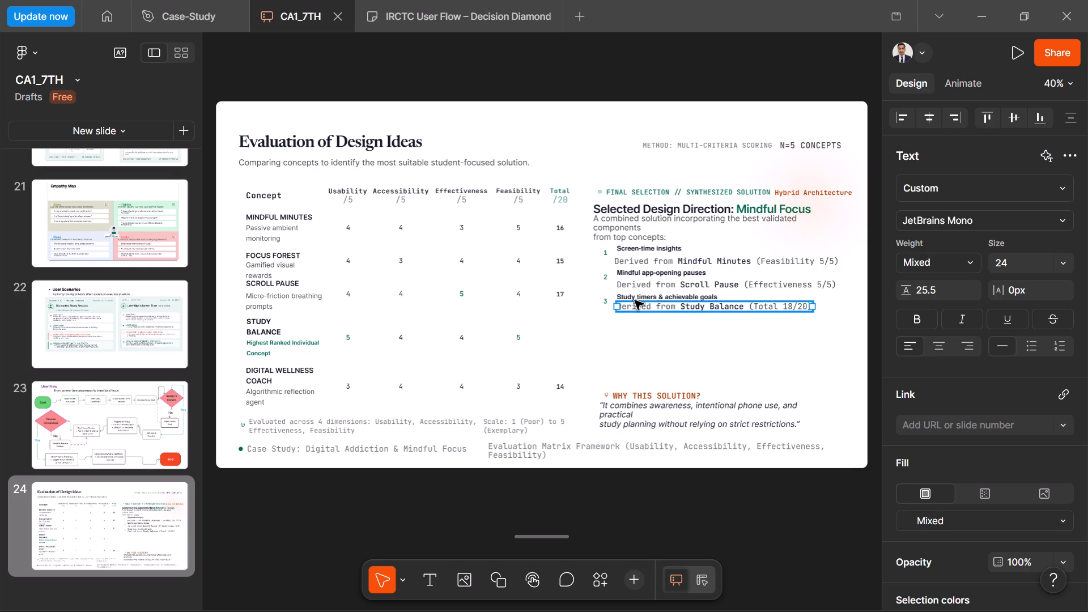
{"action": "triple_click", "coordinate": [635, 284]}
{"action": "left_click", "coordinate": [635, 284]}
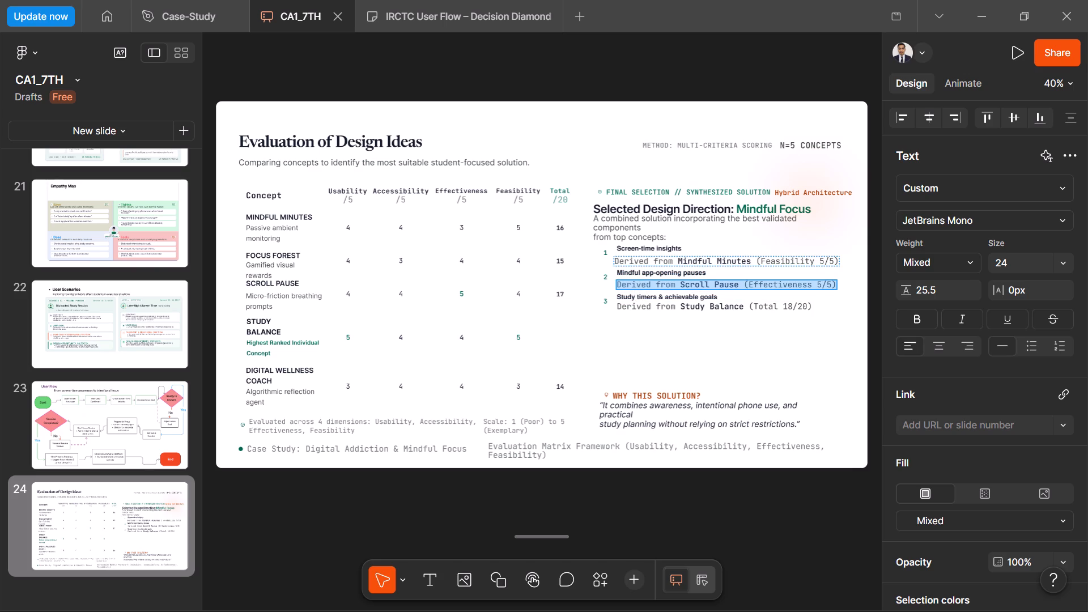
{"action": "triple_click", "coordinate": [643, 257]}
{"action": "left_click", "coordinate": [643, 257]}
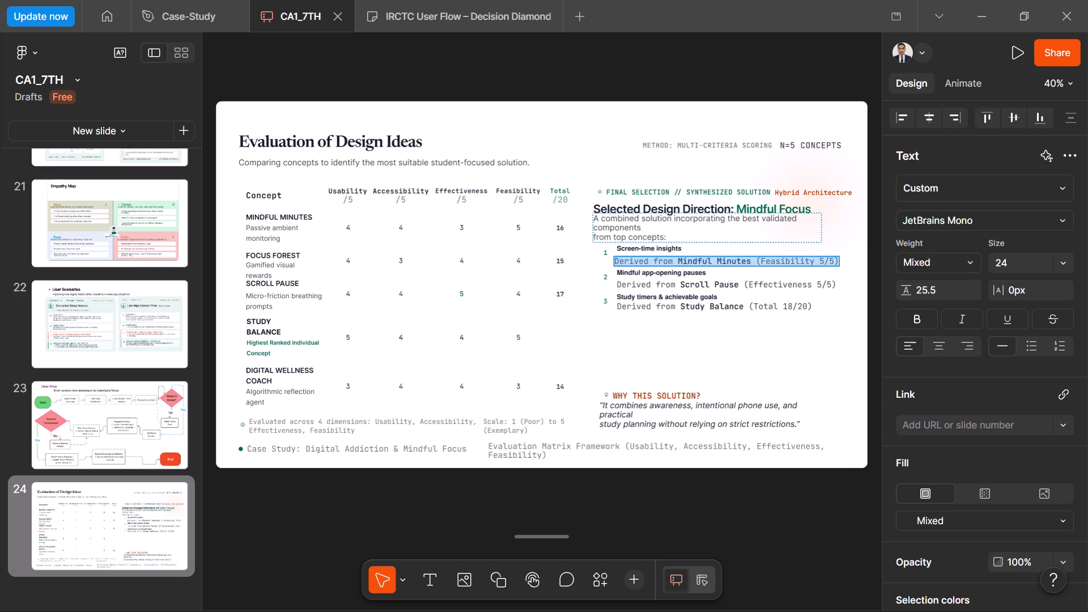
Check the font sizes of the "Selected Design Direction: Mindful Focus" heading and its paragraph, viewing the heading's size options.
{"action": "triple_click", "coordinate": [638, 223]}
{"action": "left_click", "coordinate": [638, 223]}
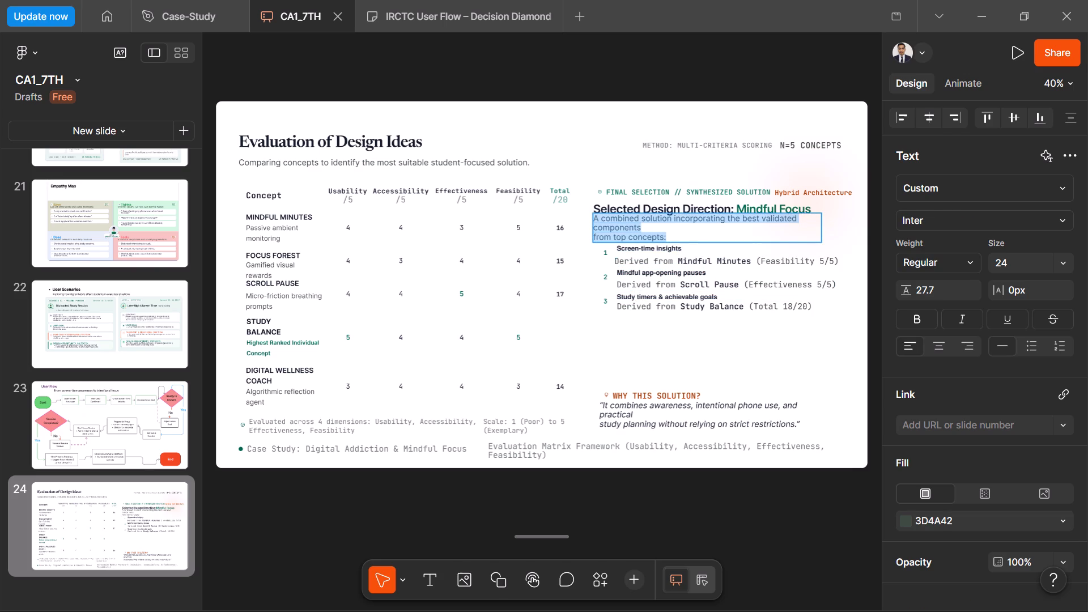
{"action": "triple_click", "coordinate": [642, 205]}
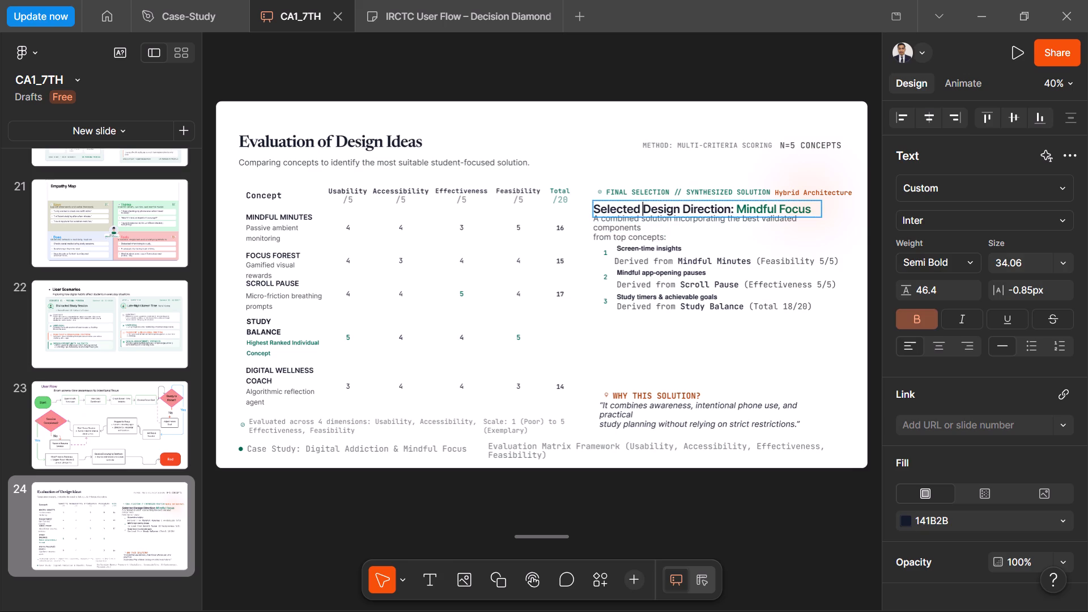
{"action": "left_click", "coordinate": [642, 205]}
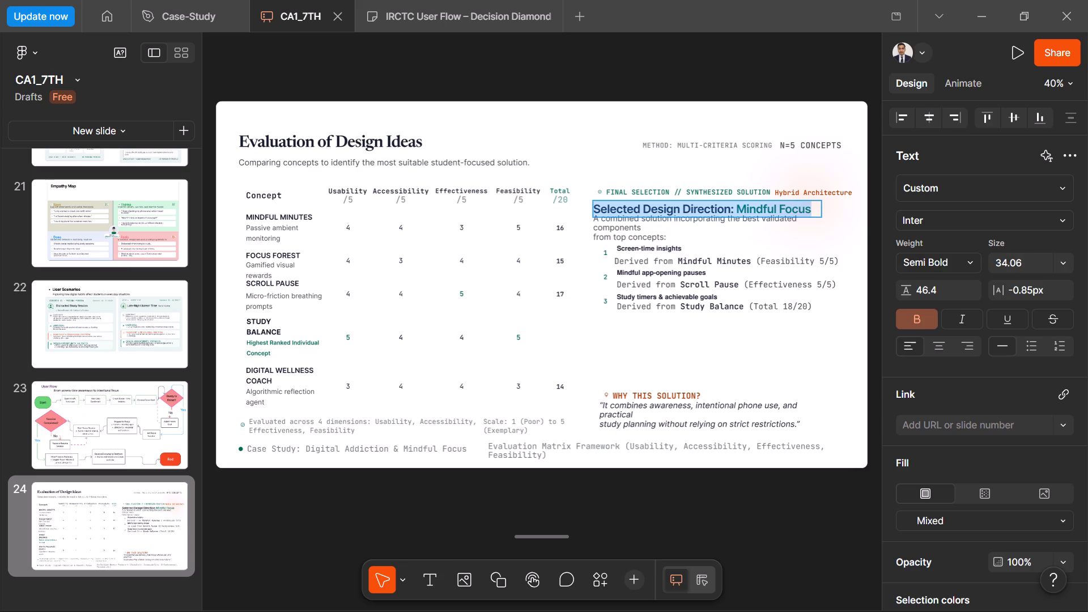
{"action": "left_click", "coordinate": [1064, 260]}
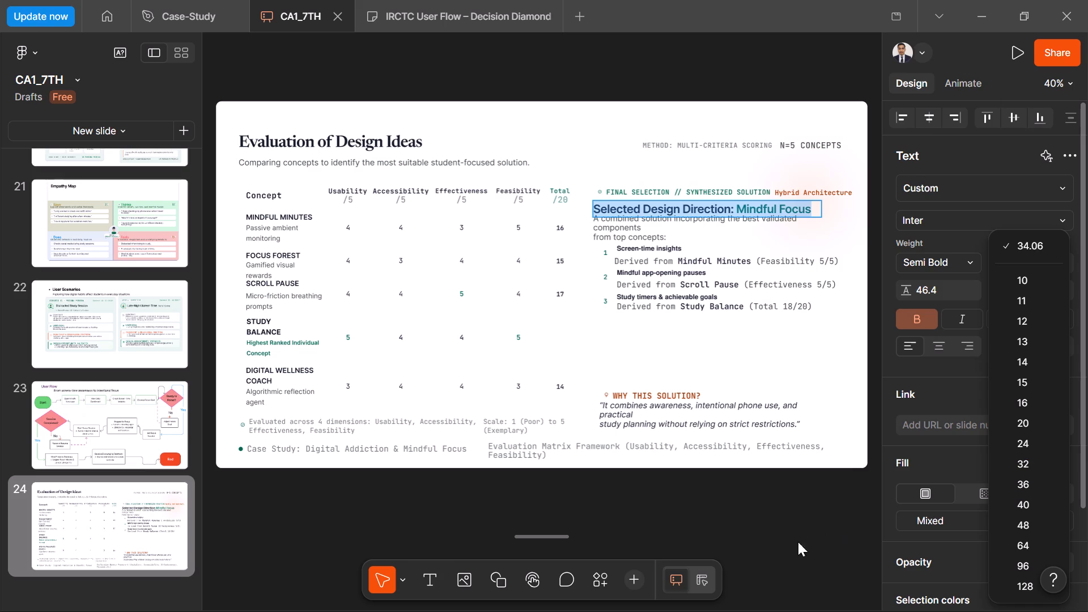
{"action": "left_click", "coordinate": [778, 551]}
{"action": "left_click", "coordinate": [778, 551]}
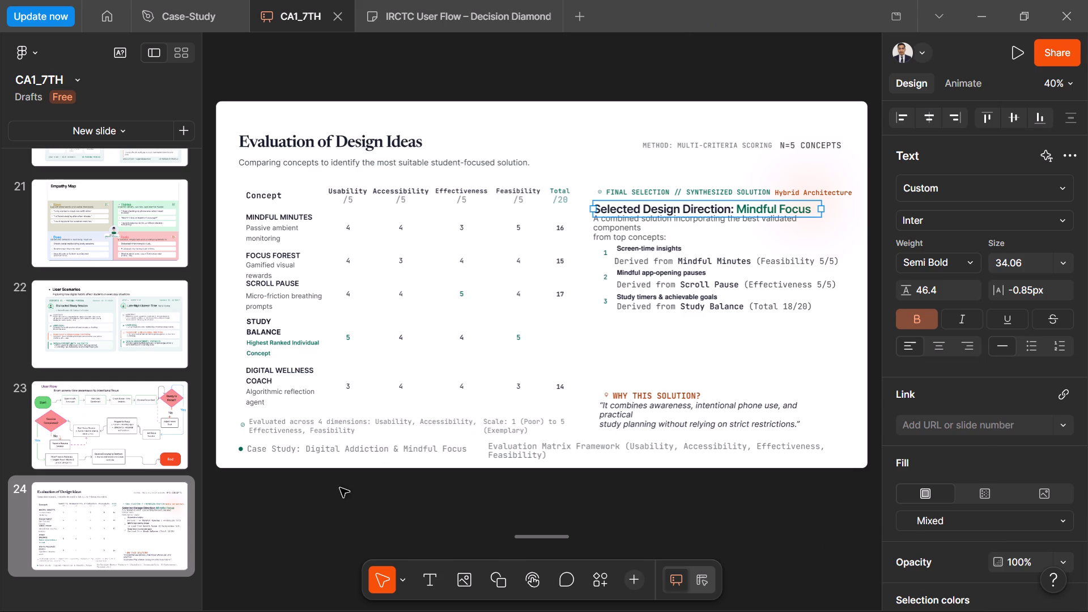
{"action": "left_click", "coordinate": [269, 543]}
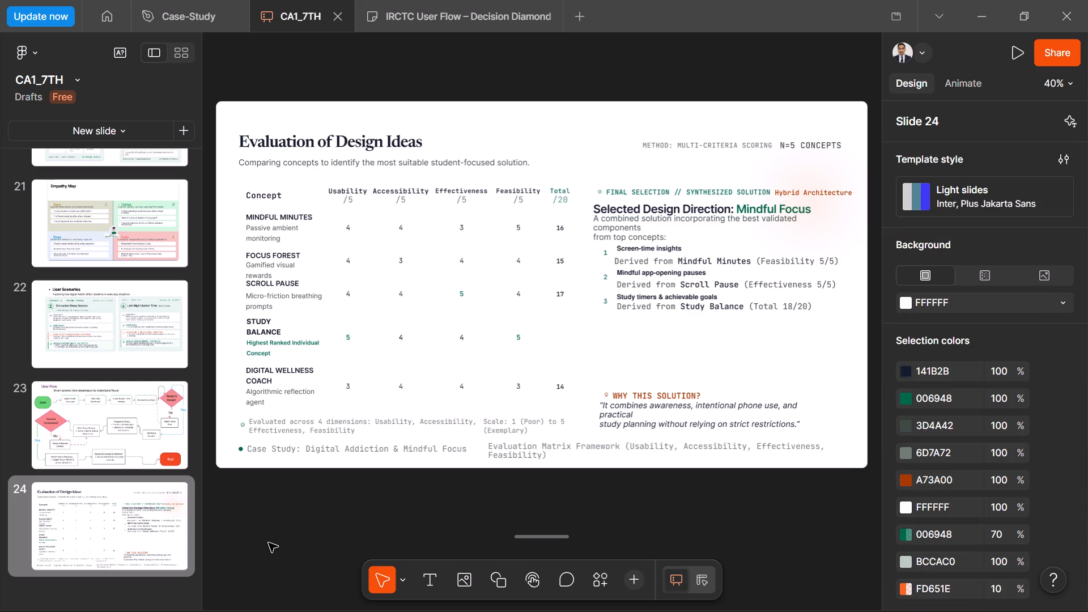
Open the User Flow slide.
{"action": "left_click", "coordinate": [116, 433]}
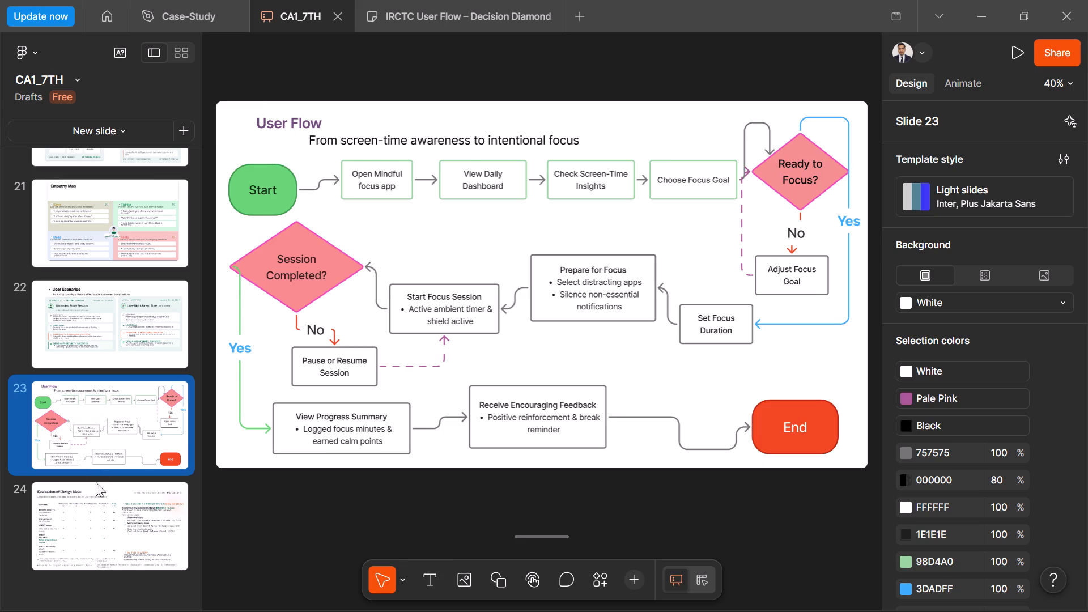
{"action": "left_click", "coordinate": [93, 521]}
{"action": "left_click", "coordinate": [114, 423]}
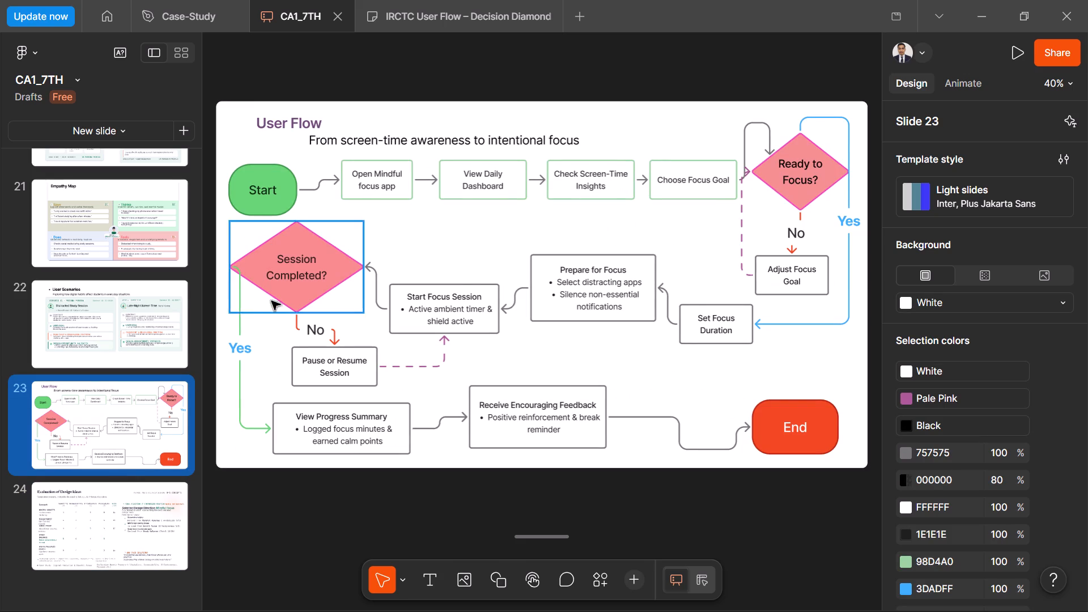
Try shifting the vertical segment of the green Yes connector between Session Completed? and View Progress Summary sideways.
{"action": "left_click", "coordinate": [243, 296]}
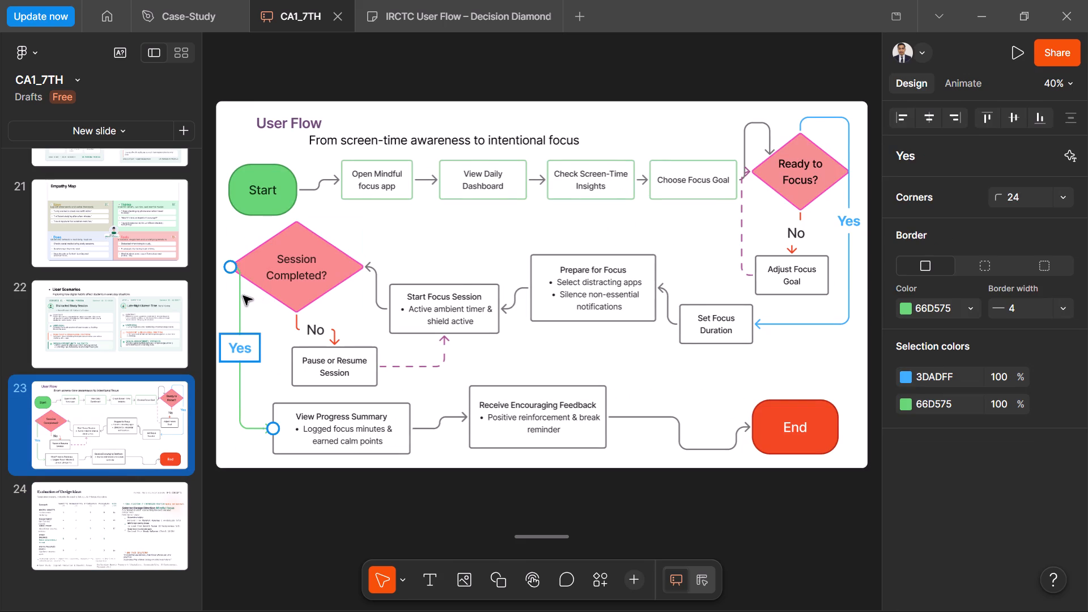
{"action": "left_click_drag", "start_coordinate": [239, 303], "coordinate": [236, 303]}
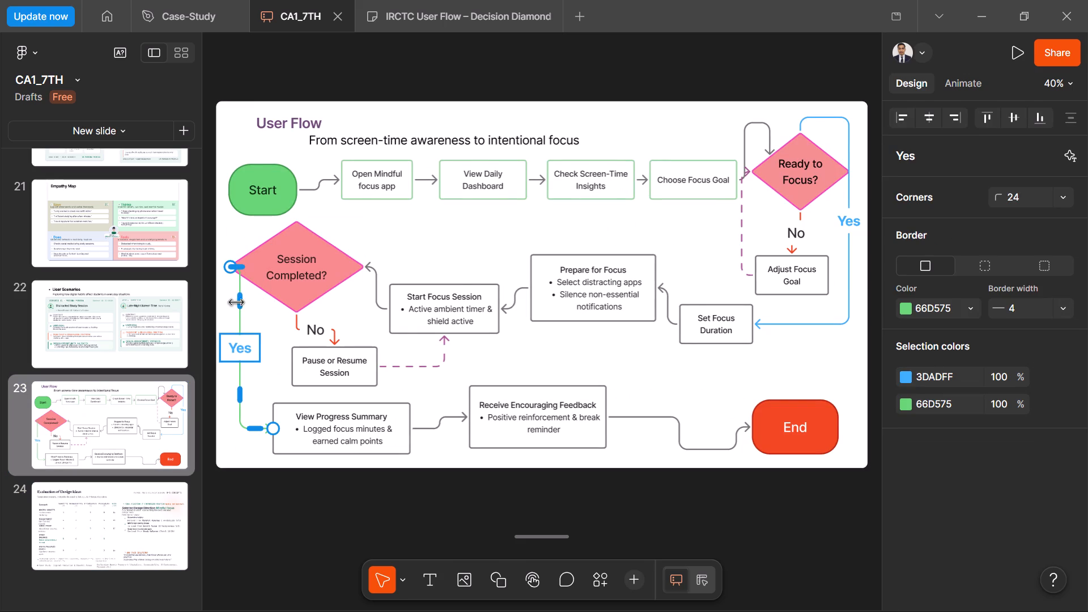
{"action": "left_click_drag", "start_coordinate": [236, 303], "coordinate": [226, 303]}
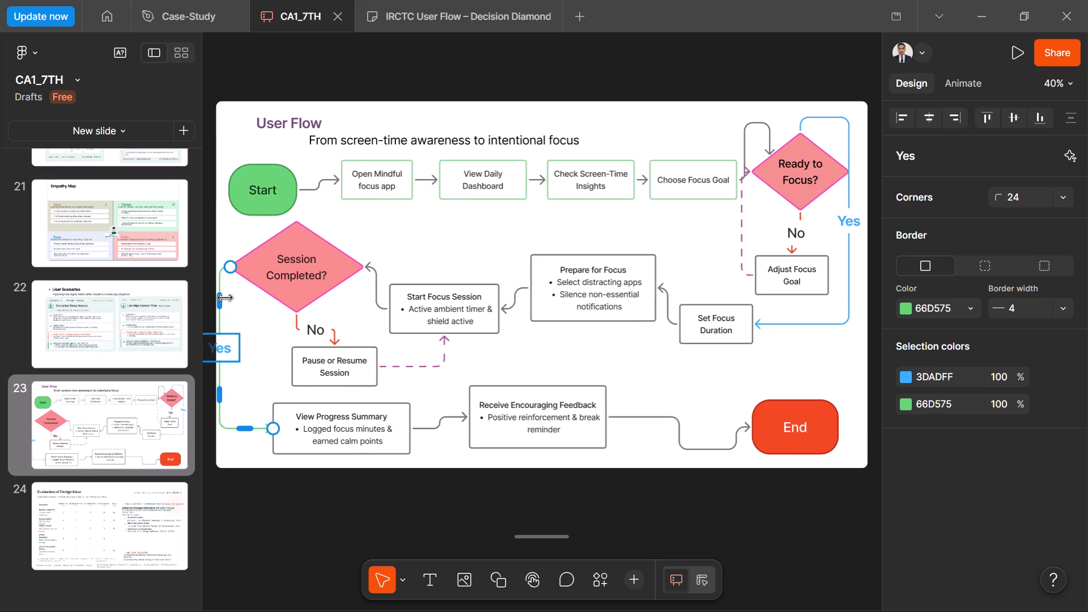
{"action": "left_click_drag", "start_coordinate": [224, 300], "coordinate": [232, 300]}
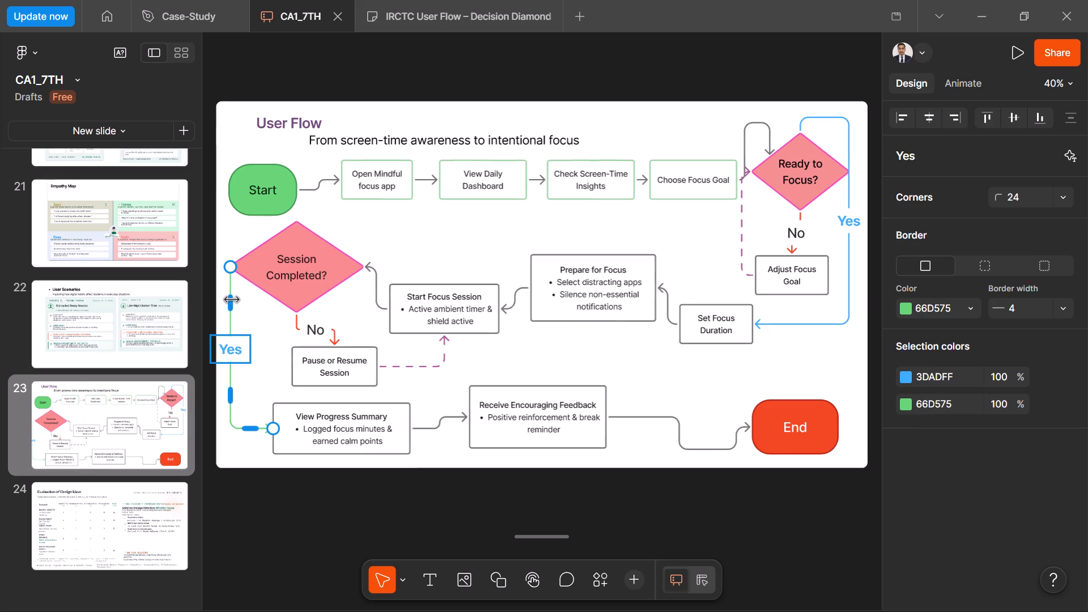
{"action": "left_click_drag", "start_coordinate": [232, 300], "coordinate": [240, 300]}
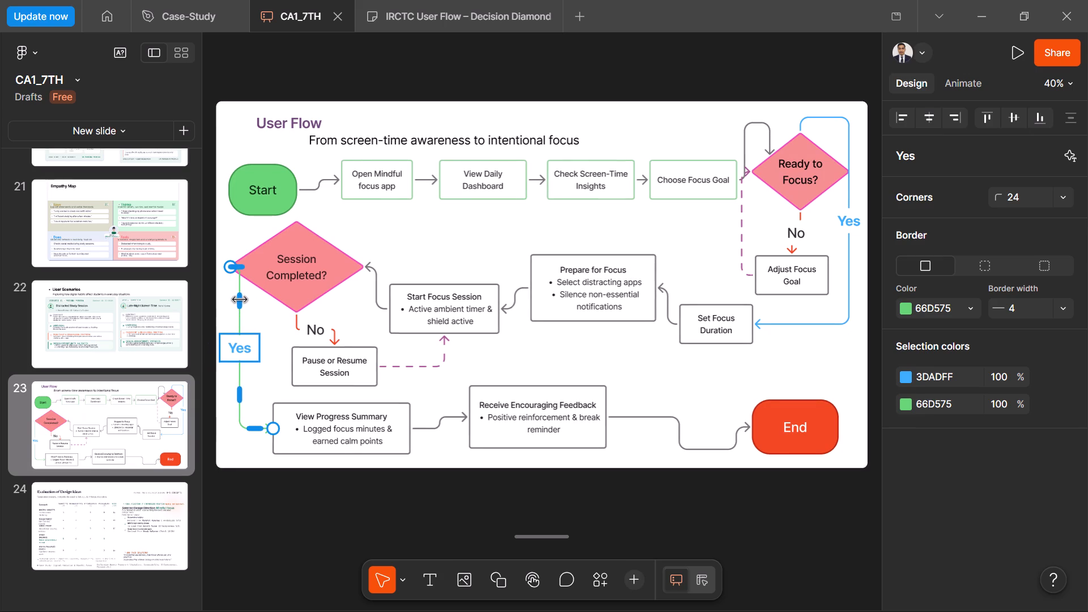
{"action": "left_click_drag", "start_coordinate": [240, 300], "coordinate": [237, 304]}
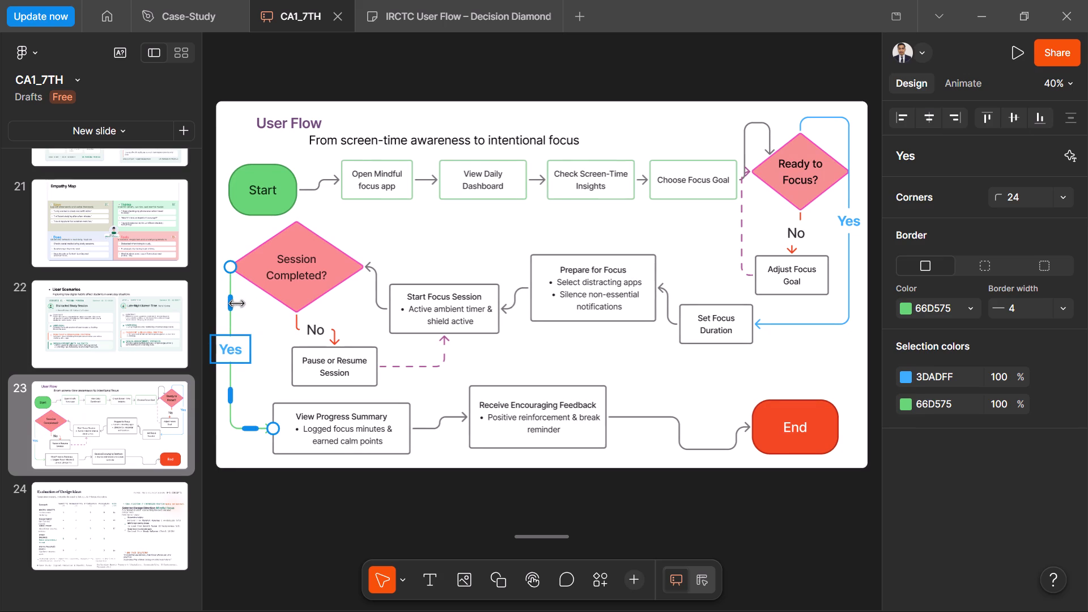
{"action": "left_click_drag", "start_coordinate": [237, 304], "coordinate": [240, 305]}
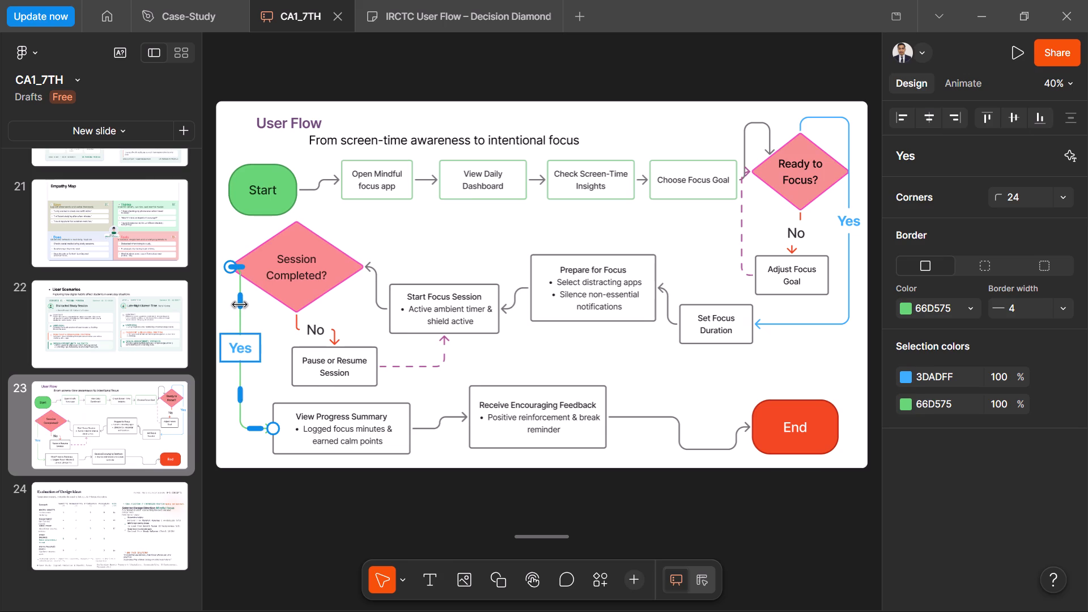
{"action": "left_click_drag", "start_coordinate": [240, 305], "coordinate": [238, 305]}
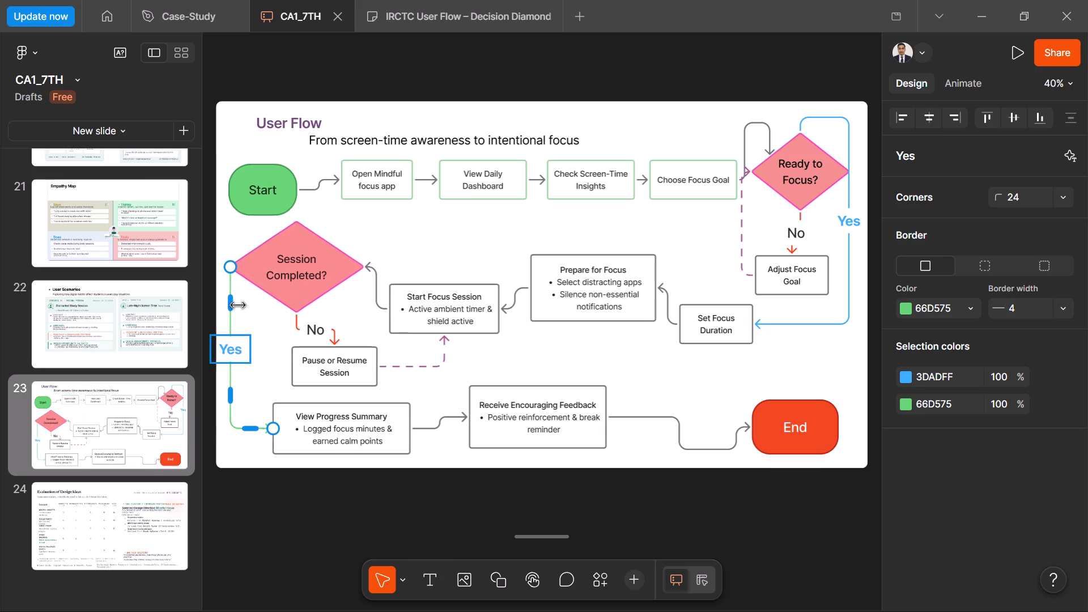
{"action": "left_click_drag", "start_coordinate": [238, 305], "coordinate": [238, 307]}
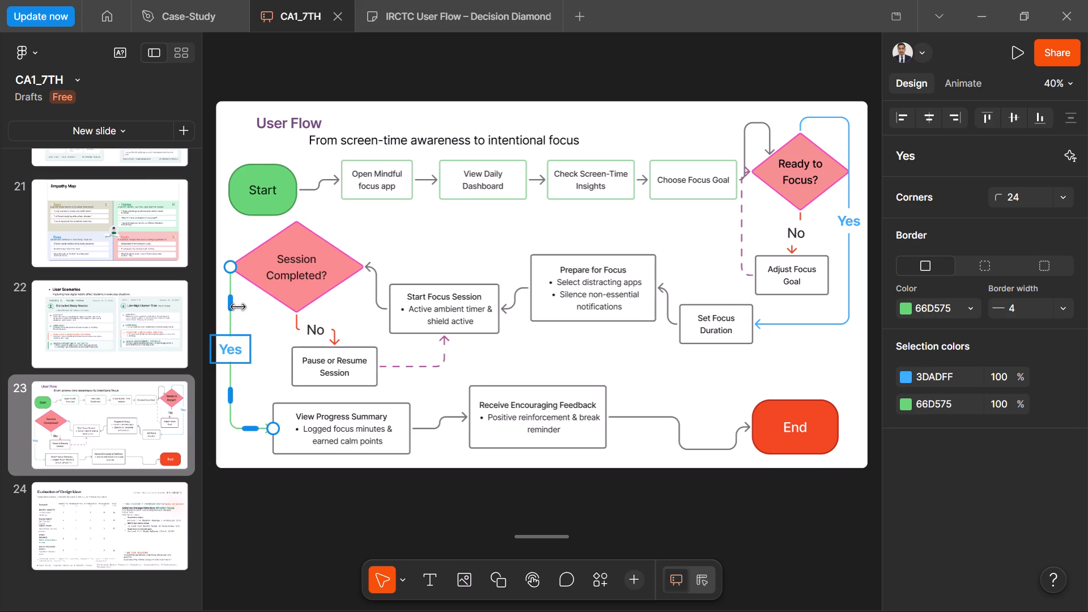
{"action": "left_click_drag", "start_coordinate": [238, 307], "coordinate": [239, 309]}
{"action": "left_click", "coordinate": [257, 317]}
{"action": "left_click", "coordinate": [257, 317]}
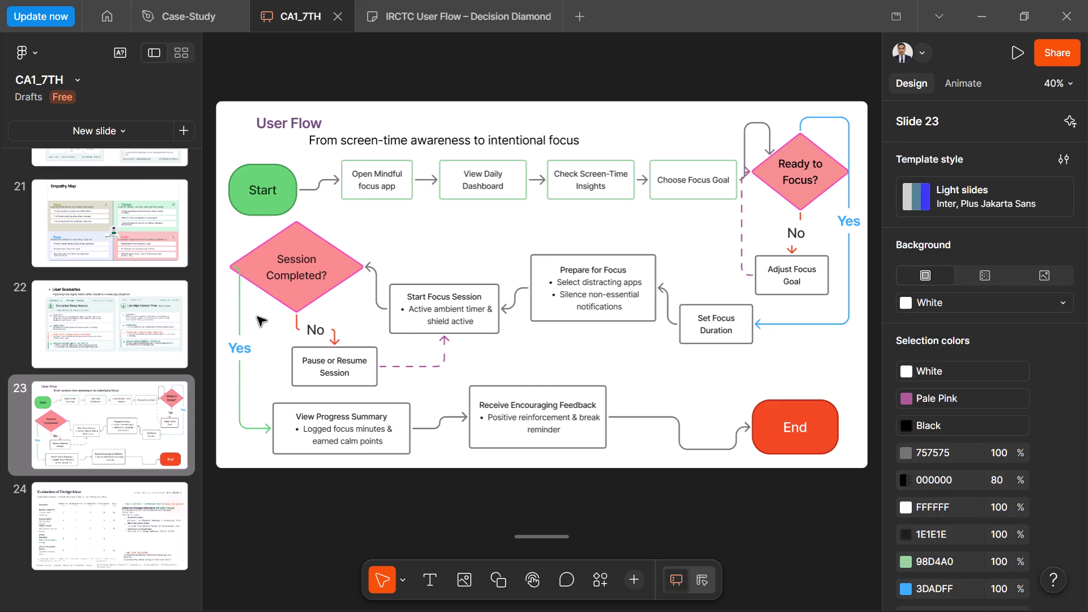
Reroute the start of the green Yes connector to loop outward from the Session Completed? diamond, lowering its upper horizontal segment slightly.
{"action": "left_click", "coordinate": [233, 270]}
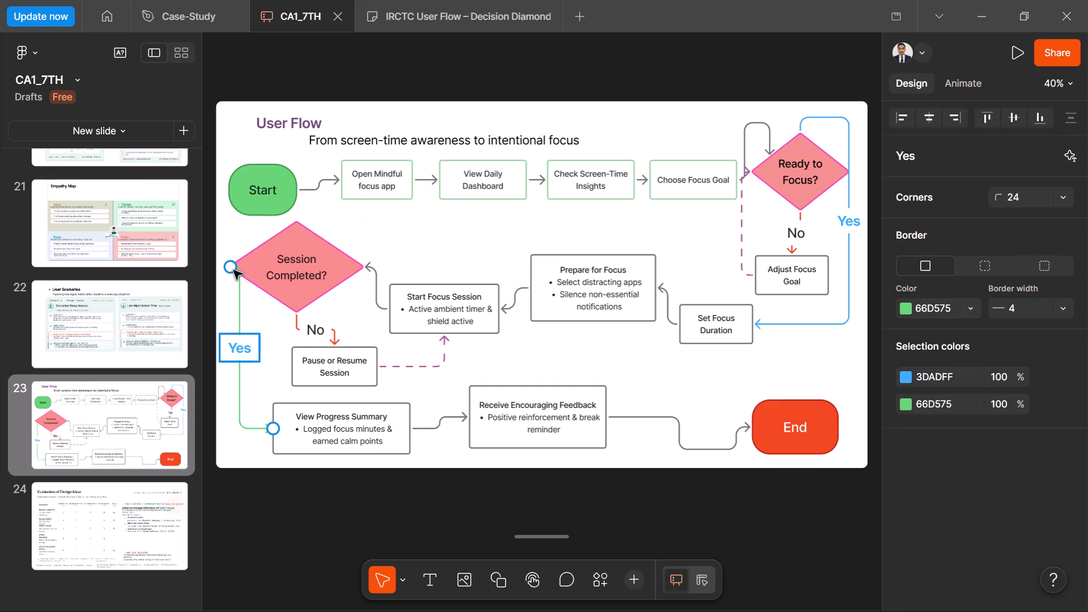
{"action": "left_click", "coordinate": [233, 270]}
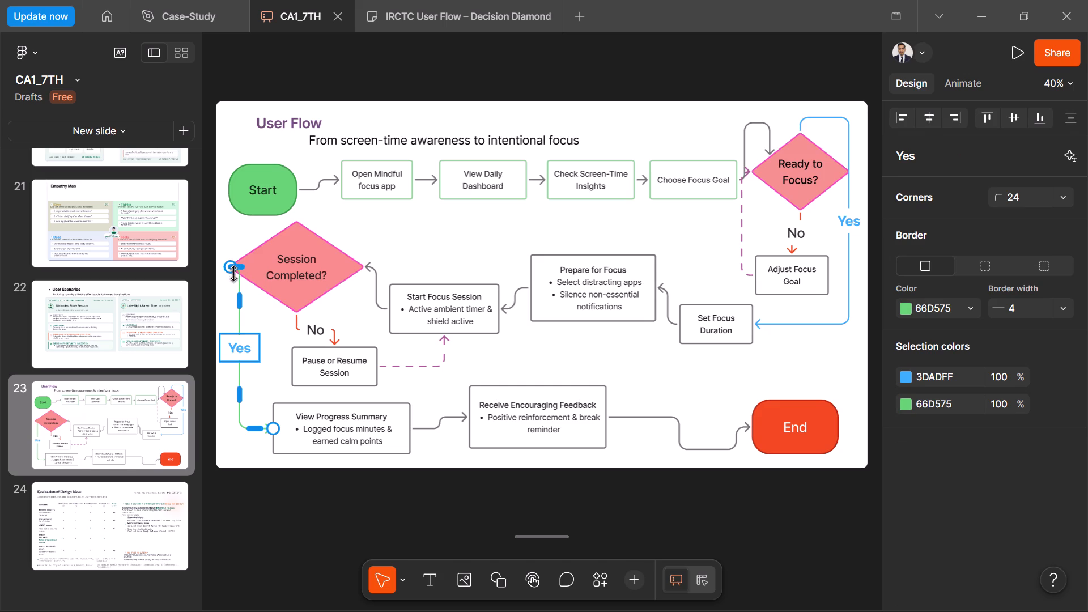
{"action": "left_click_drag", "start_coordinate": [235, 269], "coordinate": [233, 273]}
{"action": "left_click_drag", "start_coordinate": [233, 273], "coordinate": [237, 283]}
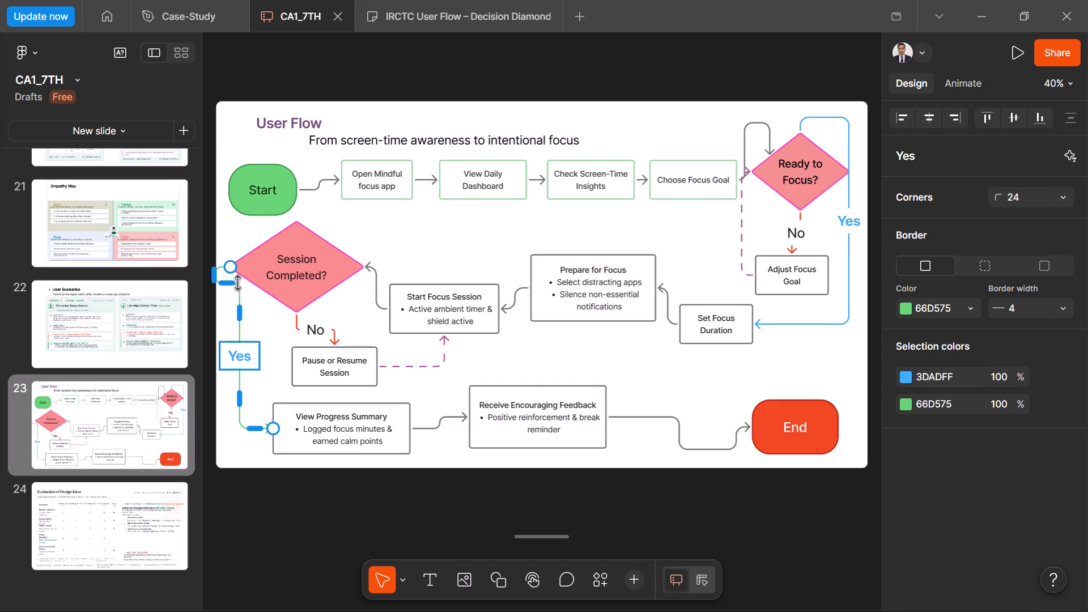
{"action": "left_click_drag", "start_coordinate": [237, 283], "coordinate": [247, 287]}
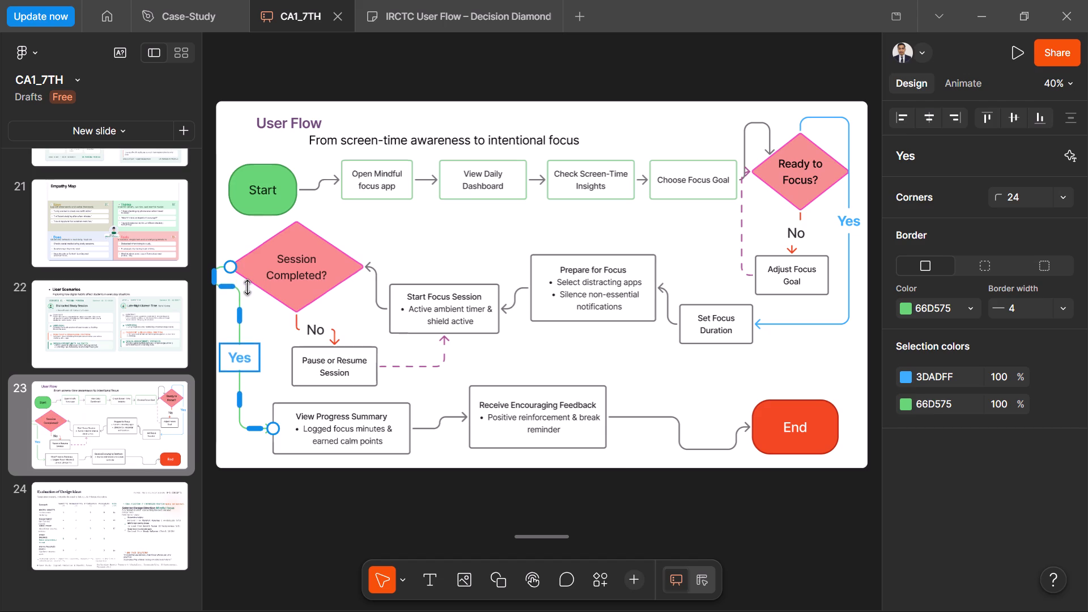
{"action": "left_click_drag", "start_coordinate": [247, 287], "coordinate": [255, 287]}
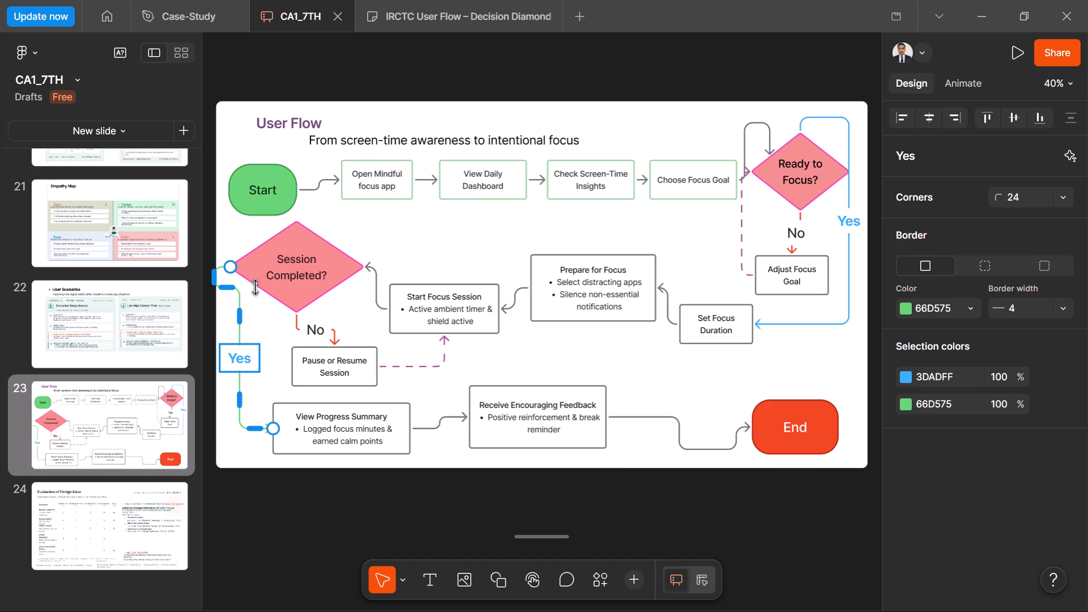
{"action": "left_click_drag", "start_coordinate": [255, 287], "coordinate": [262, 290]}
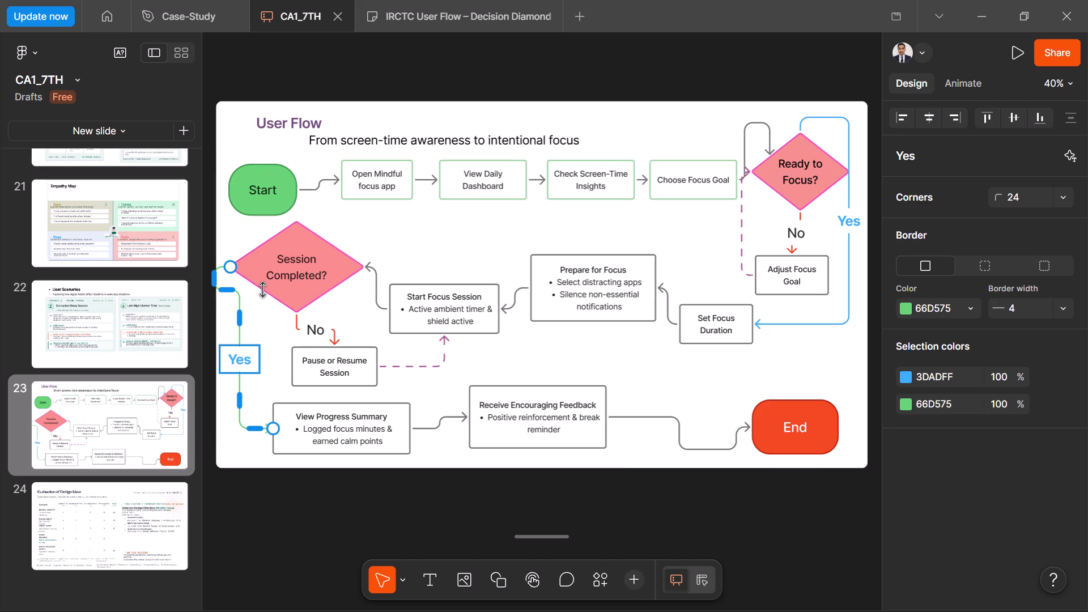
{"action": "left_click_drag", "start_coordinate": [262, 290], "coordinate": [267, 283]}
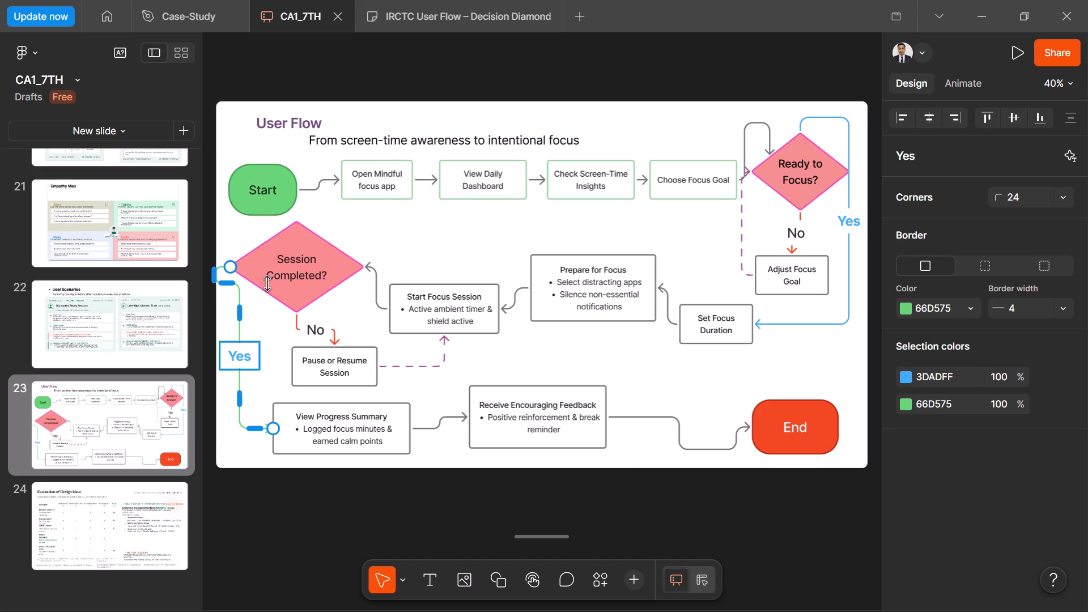
{"action": "left_click_drag", "start_coordinate": [267, 283], "coordinate": [266, 286]}
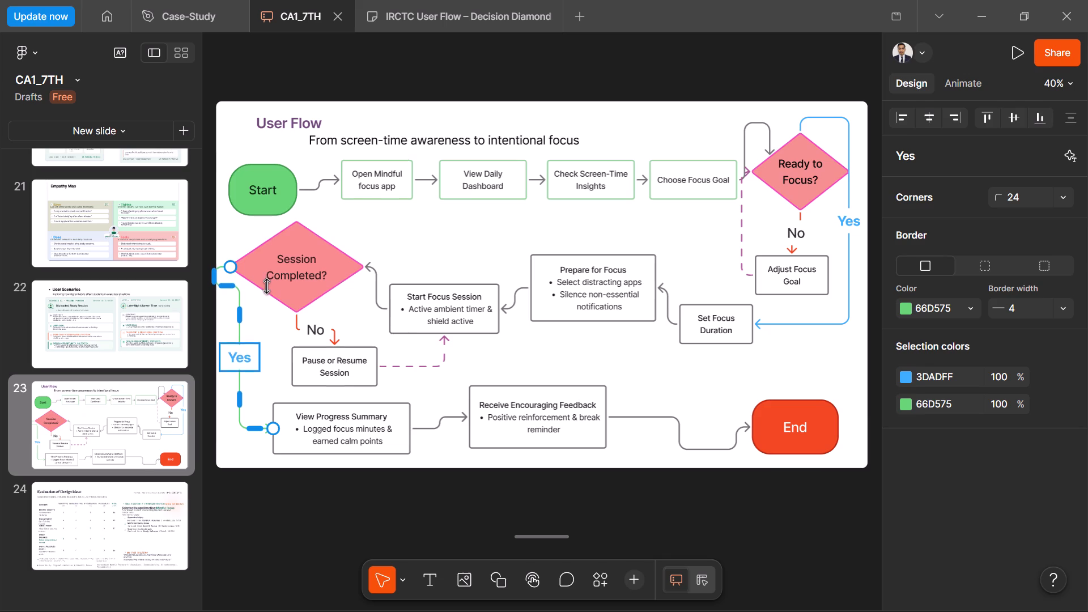
{"action": "left_click_drag", "start_coordinate": [266, 286], "coordinate": [266, 287]}
{"action": "left_click", "coordinate": [254, 321]}
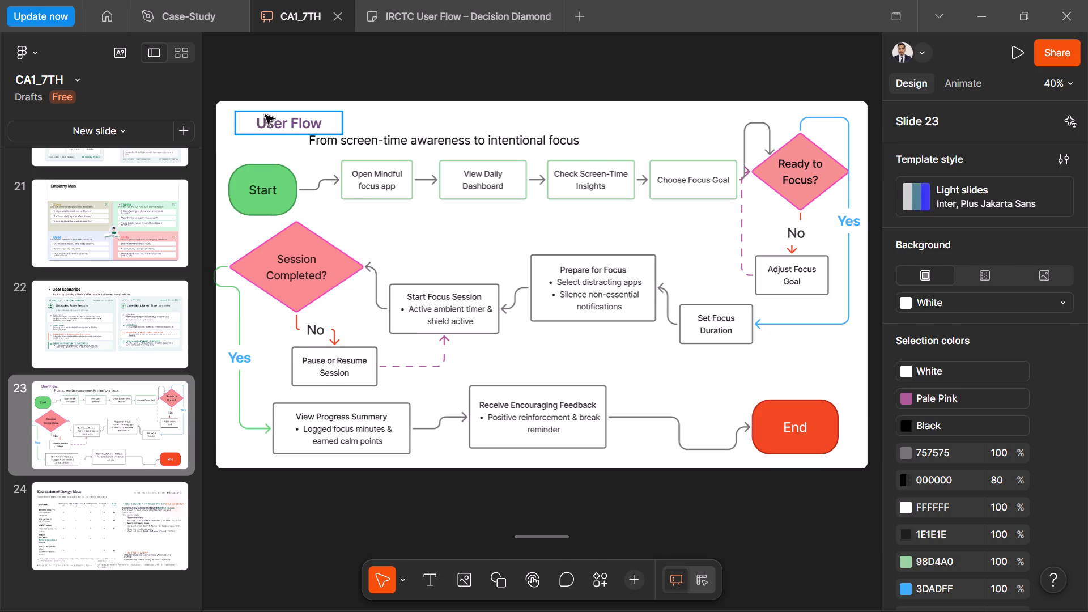
Check the font, weight and size of the User Flow heading.
{"action": "left_click", "coordinate": [284, 129]}
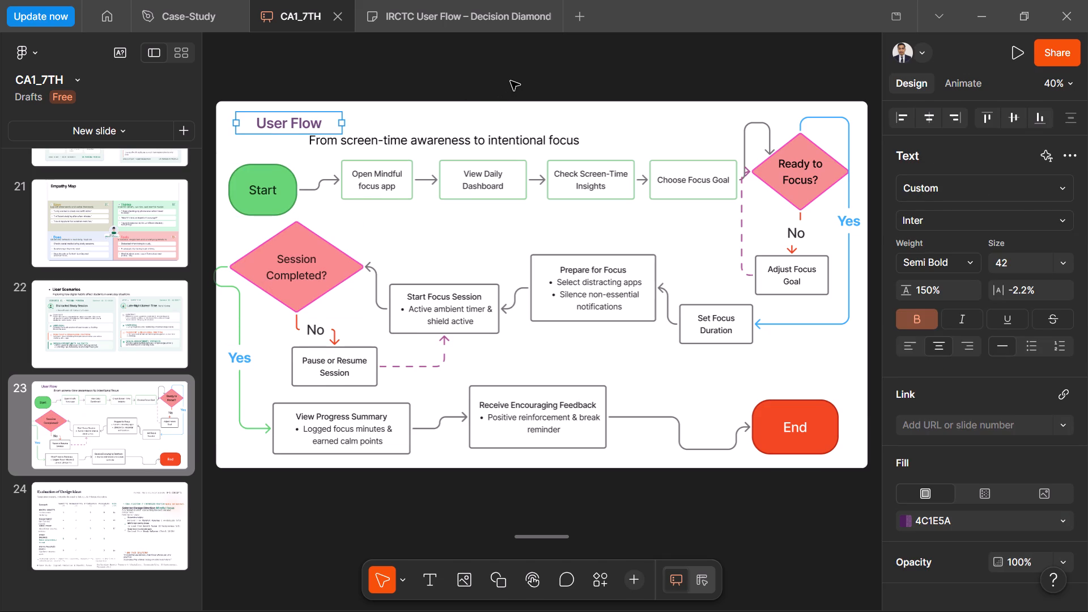
{"action": "left_click", "coordinate": [511, 81]}
Look over the Empathy Map, Problem Statement and Key Qualitative Interview Quotes slides, and skim the thumbnails of the other slides.
{"action": "left_click", "coordinate": [107, 420]}
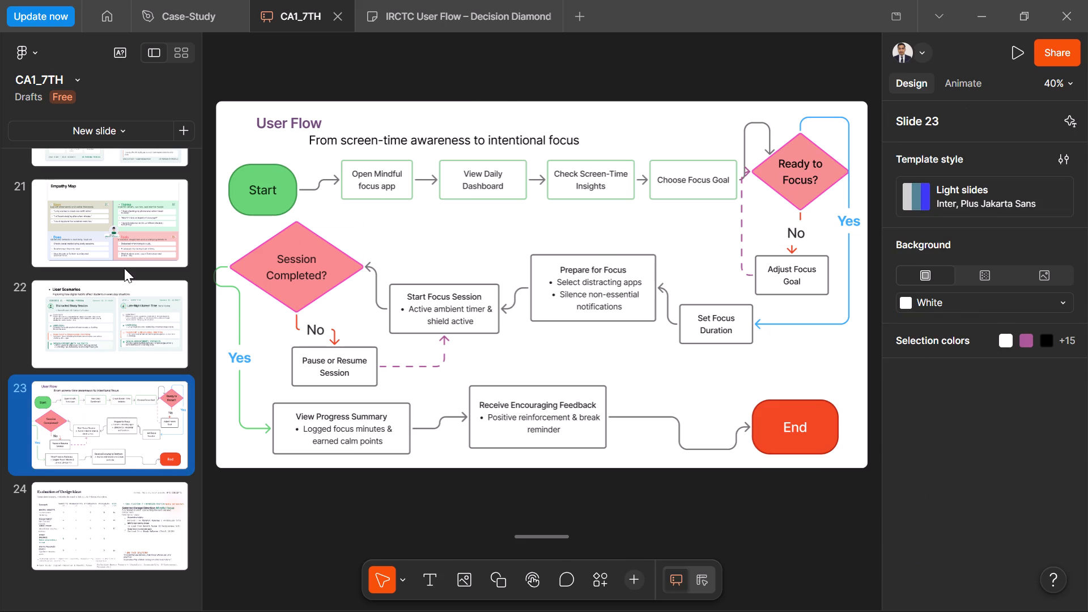
{"action": "left_click", "coordinate": [124, 268]}
{"action": "scroll", "coordinate": [124, 268], "scroll_direction": "up", "scroll_amount": 4}
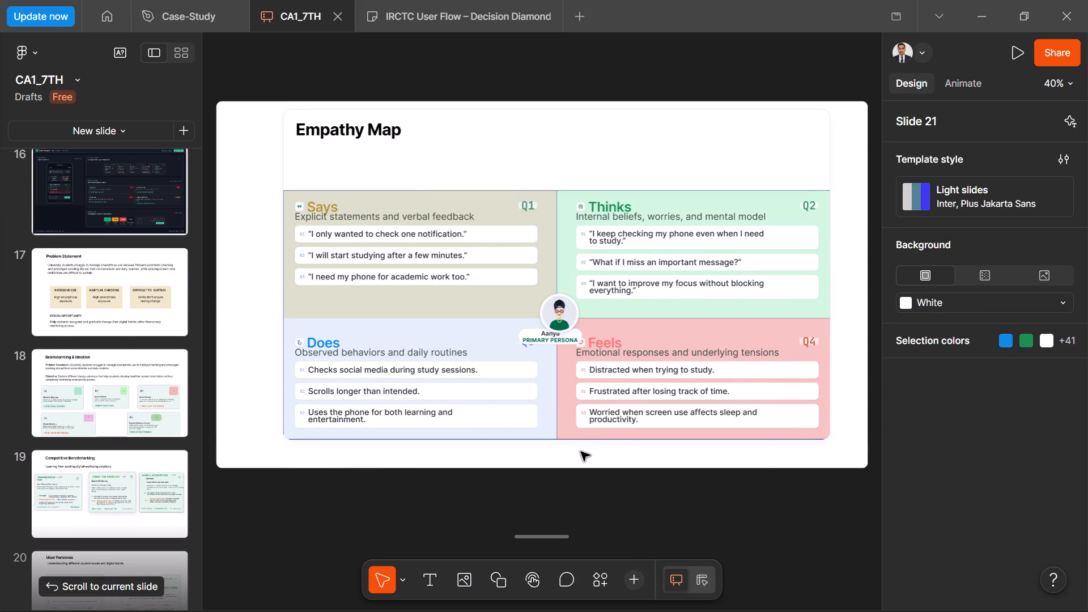
{"action": "left_click", "coordinate": [113, 294]}
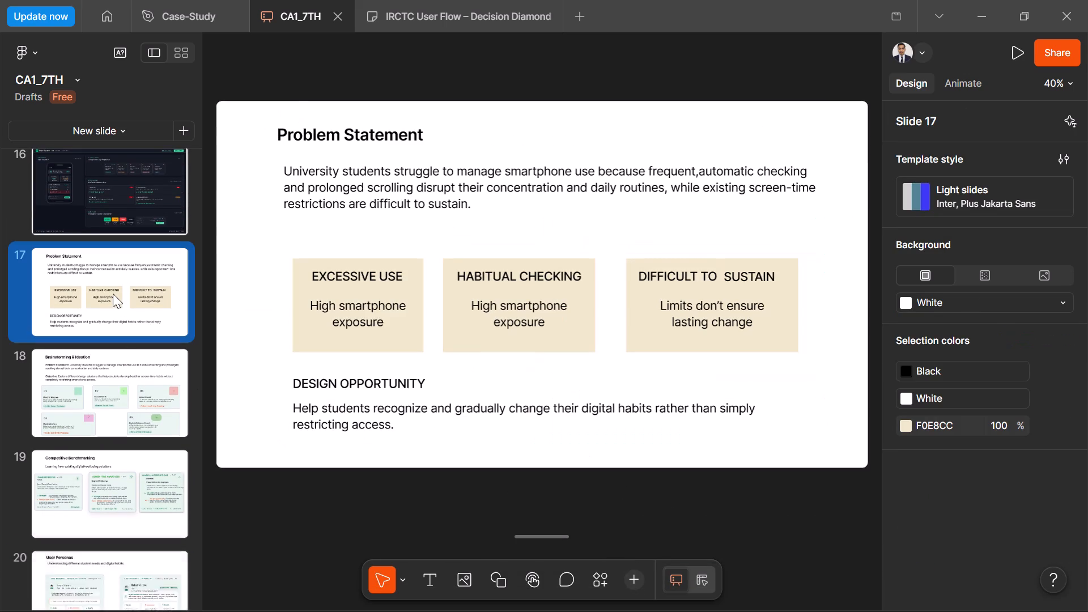
{"action": "scroll", "coordinate": [113, 294], "scroll_direction": "up", "scroll_amount": 5}
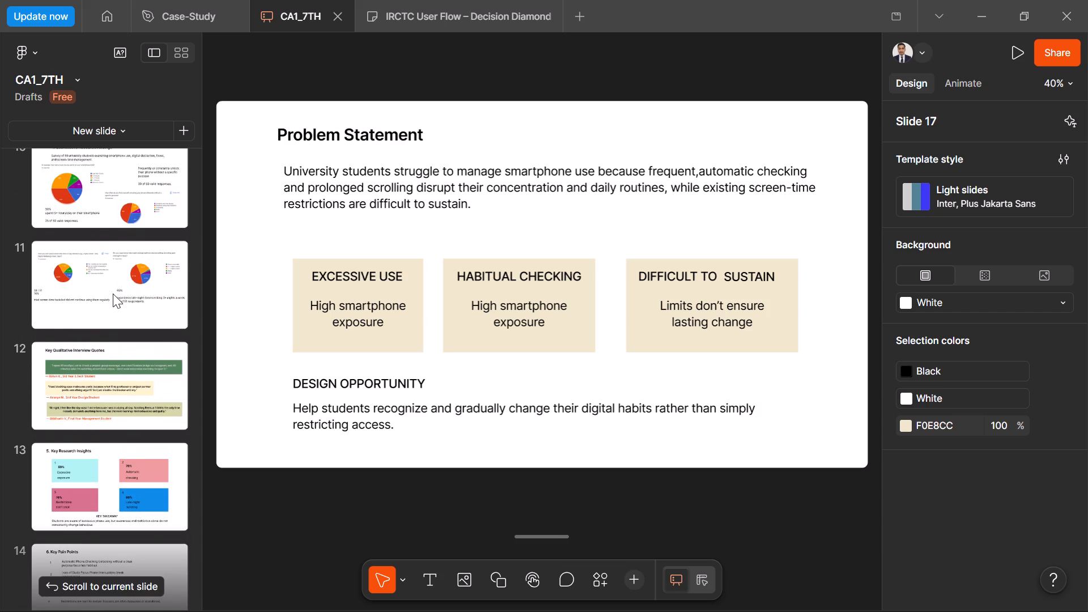
{"action": "left_click", "coordinate": [107, 376]}
{"action": "scroll", "coordinate": [120, 233], "scroll_direction": "up", "scroll_amount": 8}
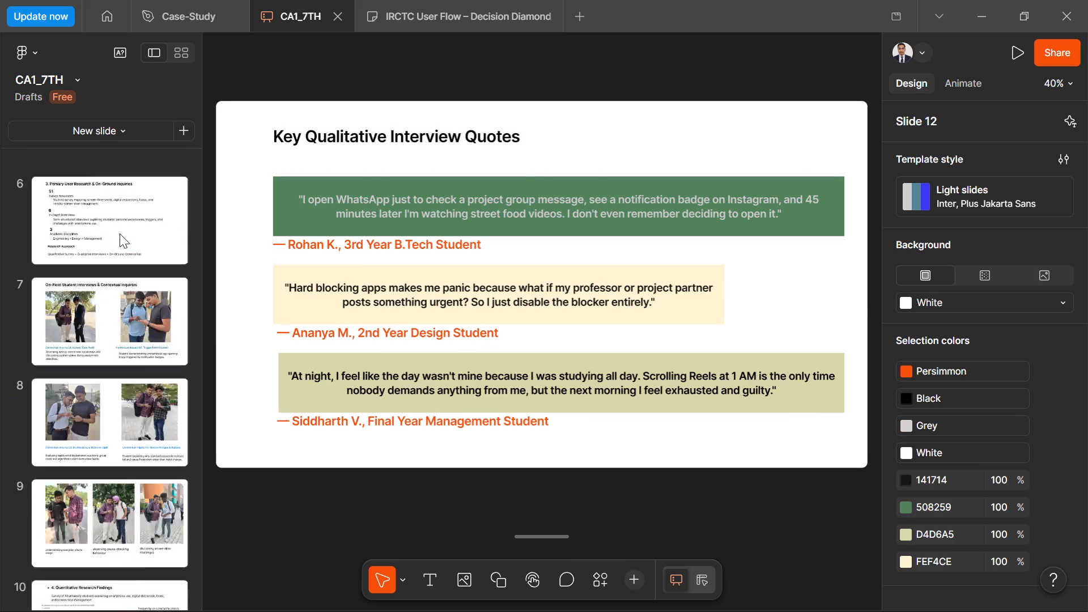
{"action": "scroll", "coordinate": [120, 233], "scroll_direction": "up", "scroll_amount": 7}
{"action": "scroll", "coordinate": [120, 233], "scroll_direction": "down", "scroll_amount": 4}
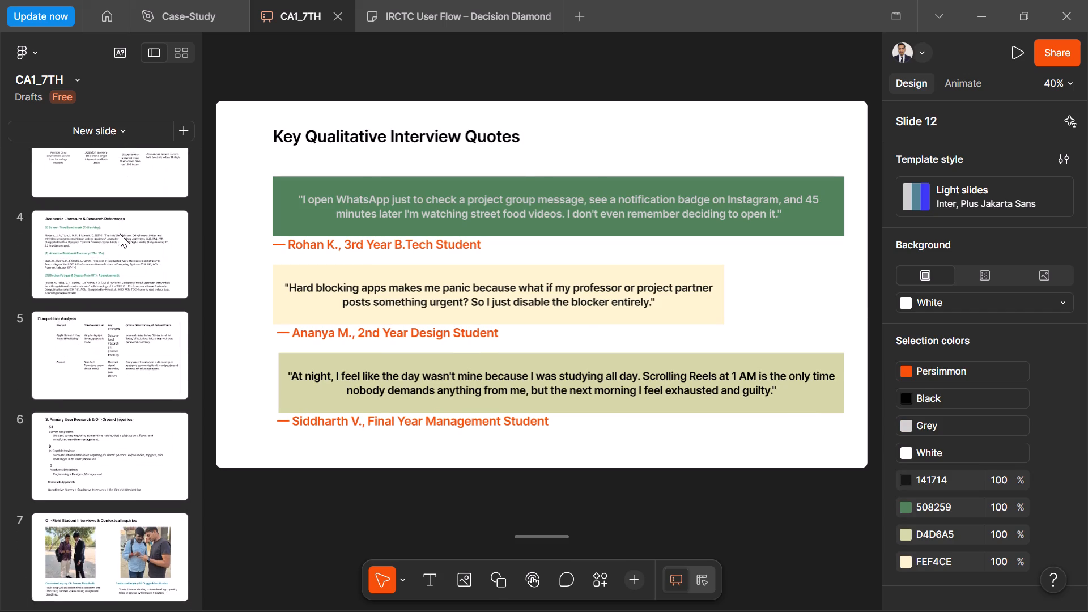
{"action": "scroll", "coordinate": [120, 233], "scroll_direction": "down", "scroll_amount": 9}
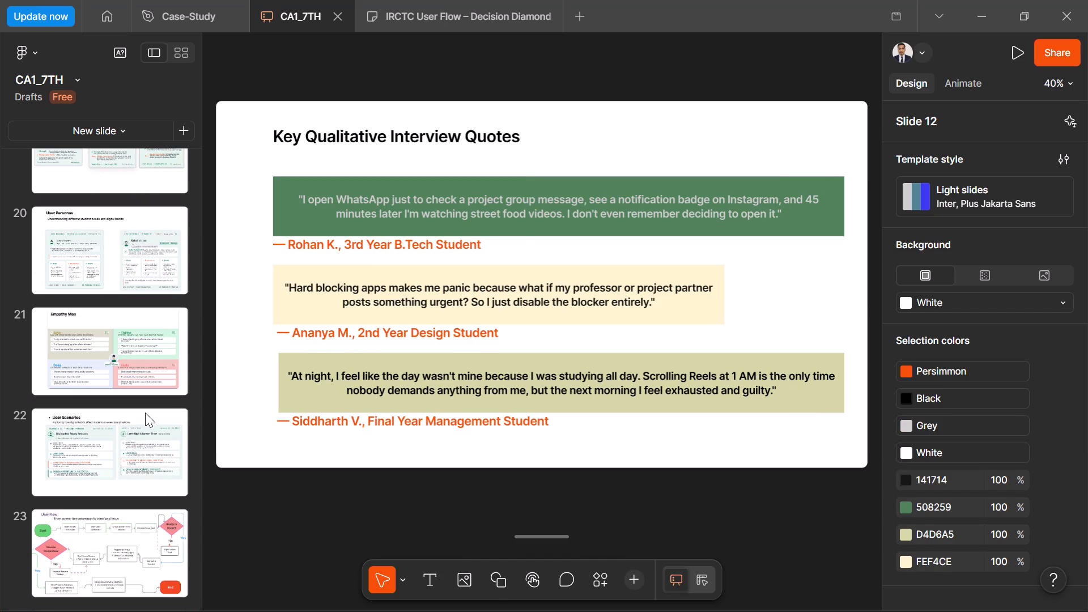
Review the Evaluation of Design Ideas slide against the rest of the deck's thumbnails, and open the User Scenarios slide.
{"action": "left_click", "coordinate": [145, 413]}
{"action": "left_click", "coordinate": [134, 525]}
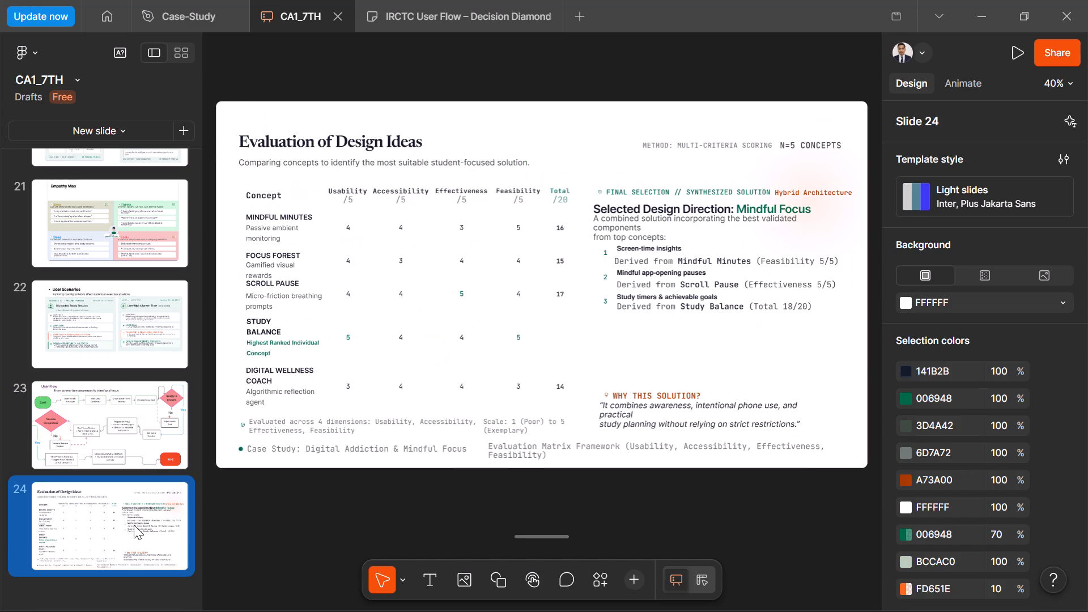
{"action": "scroll", "coordinate": [86, 321], "scroll_direction": "up", "scroll_amount": 9}
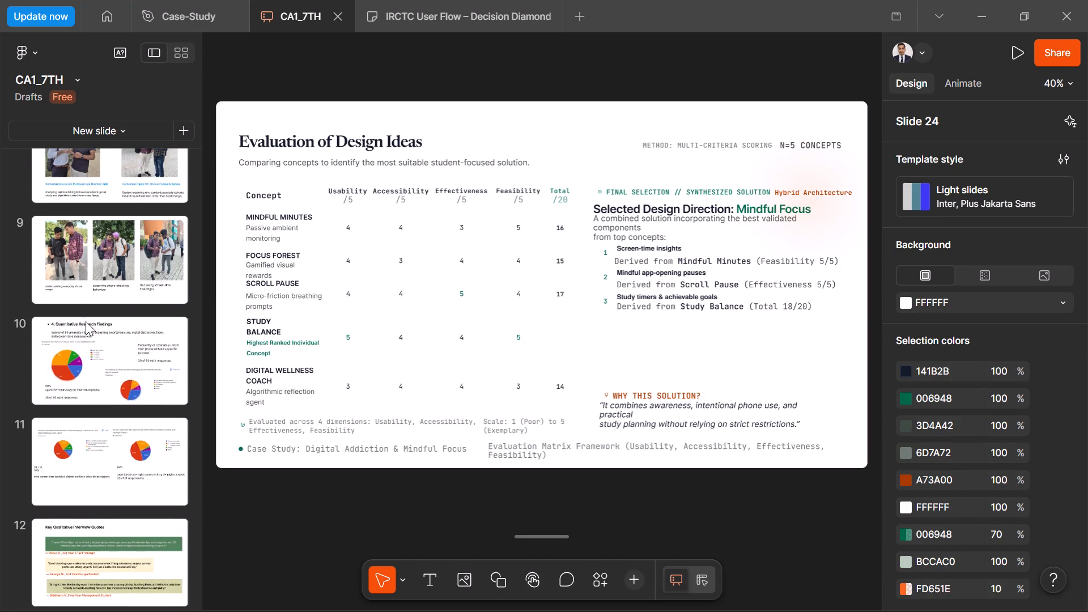
{"action": "scroll", "coordinate": [86, 321], "scroll_direction": "up", "scroll_amount": 5}
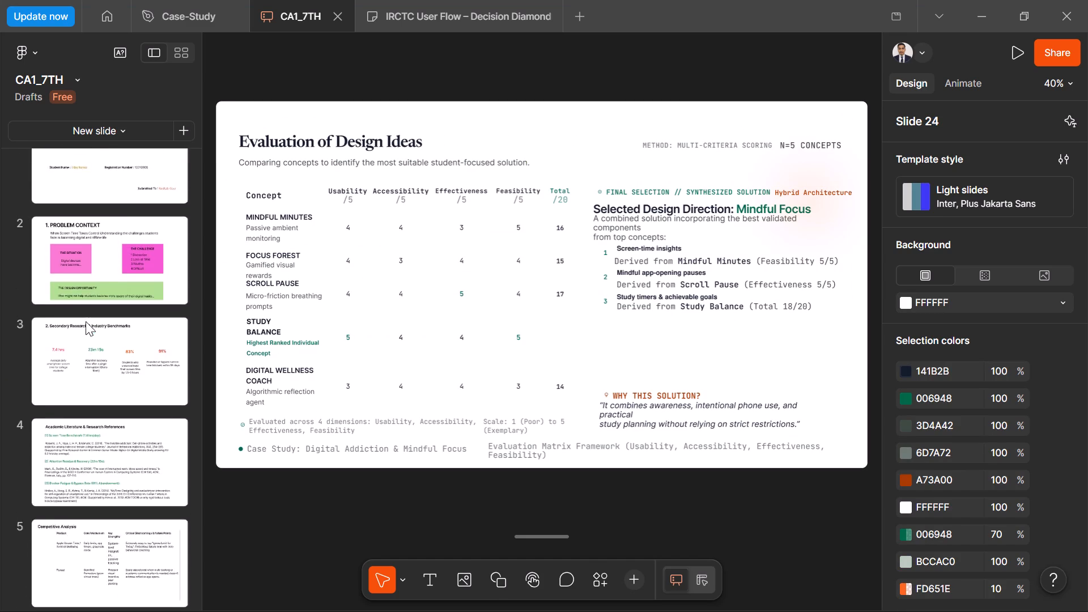
{"action": "scroll", "coordinate": [86, 321], "scroll_direction": "up", "scroll_amount": 3}
{"action": "scroll", "coordinate": [86, 321], "scroll_direction": "down", "scroll_amount": 11}
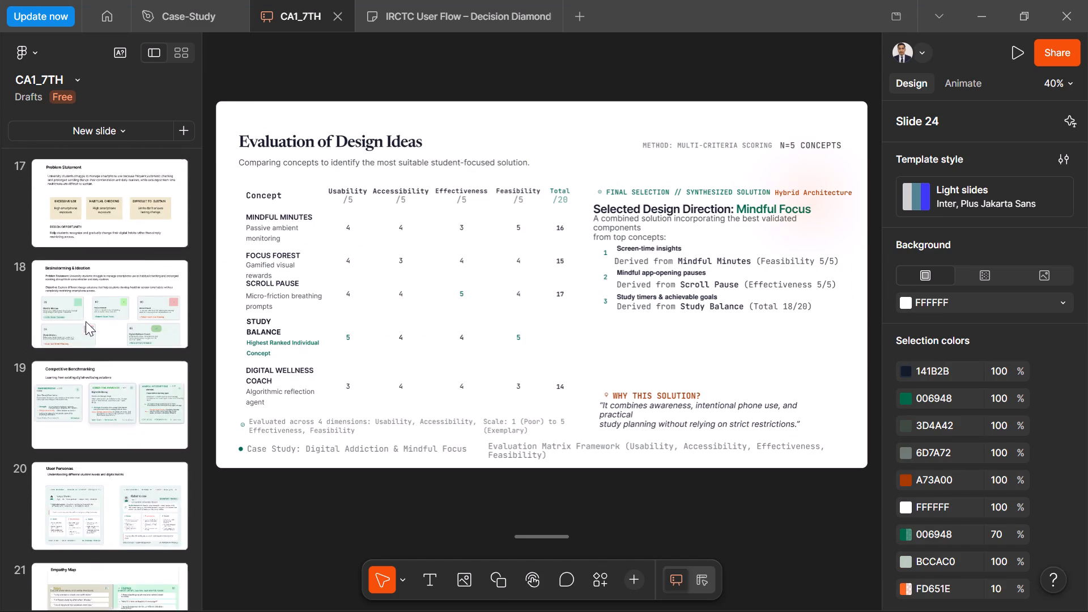
{"action": "scroll", "coordinate": [86, 321], "scroll_direction": "down", "scroll_amount": 3}
{"action": "left_click", "coordinate": [105, 322]}
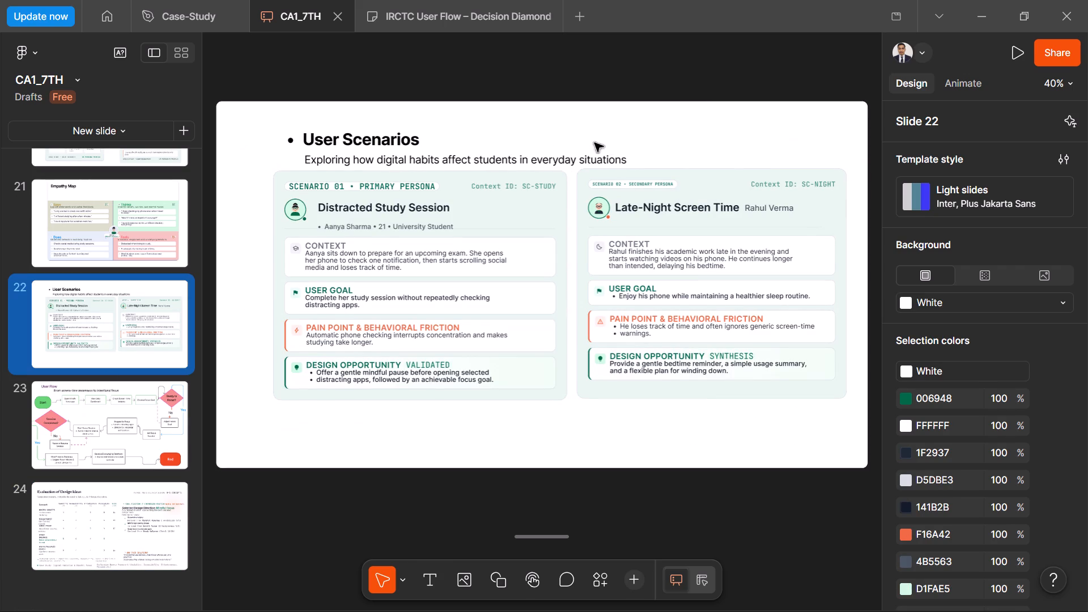
Set the border colour of the Distracted Study Session card on the User Scenarios slide to dark purple 2E1034.
{"action": "left_click", "coordinate": [533, 222]}
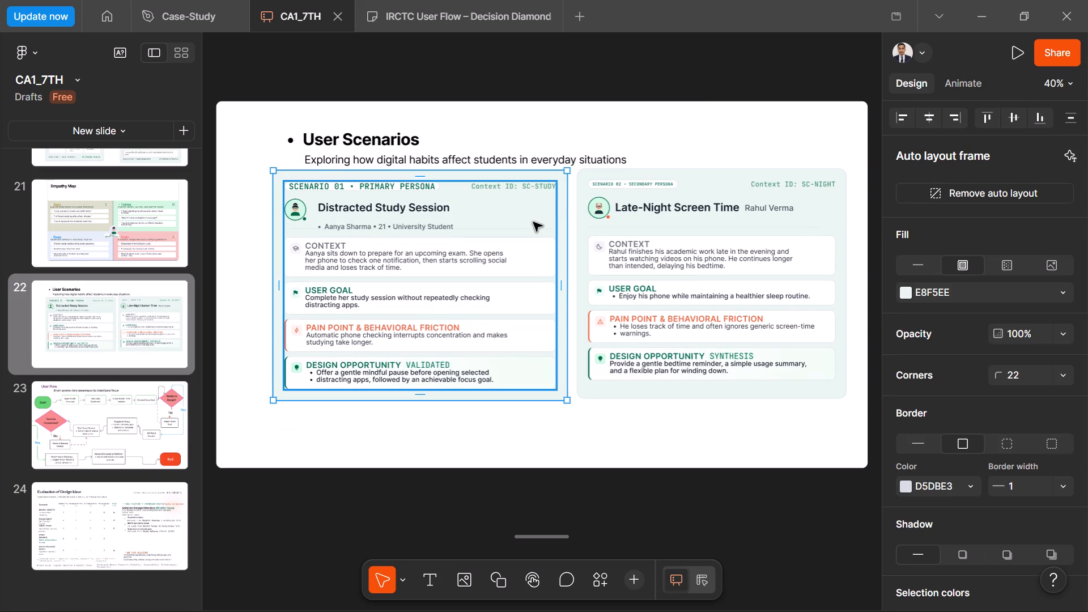
{"action": "left_click", "coordinate": [567, 200]}
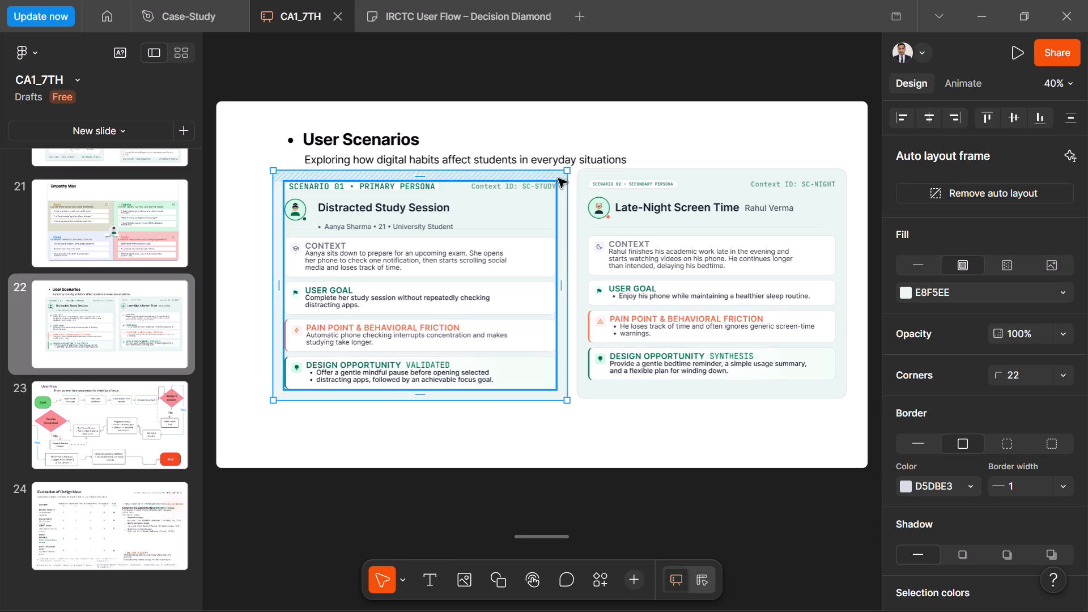
{"action": "left_click", "coordinate": [563, 178]}
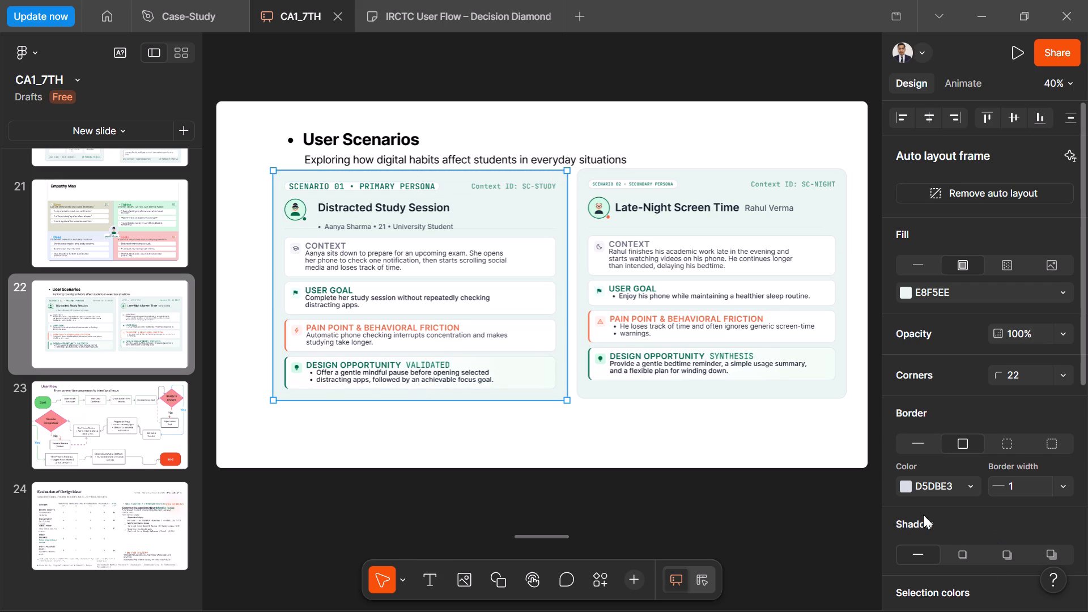
{"action": "left_click", "coordinate": [905, 488]}
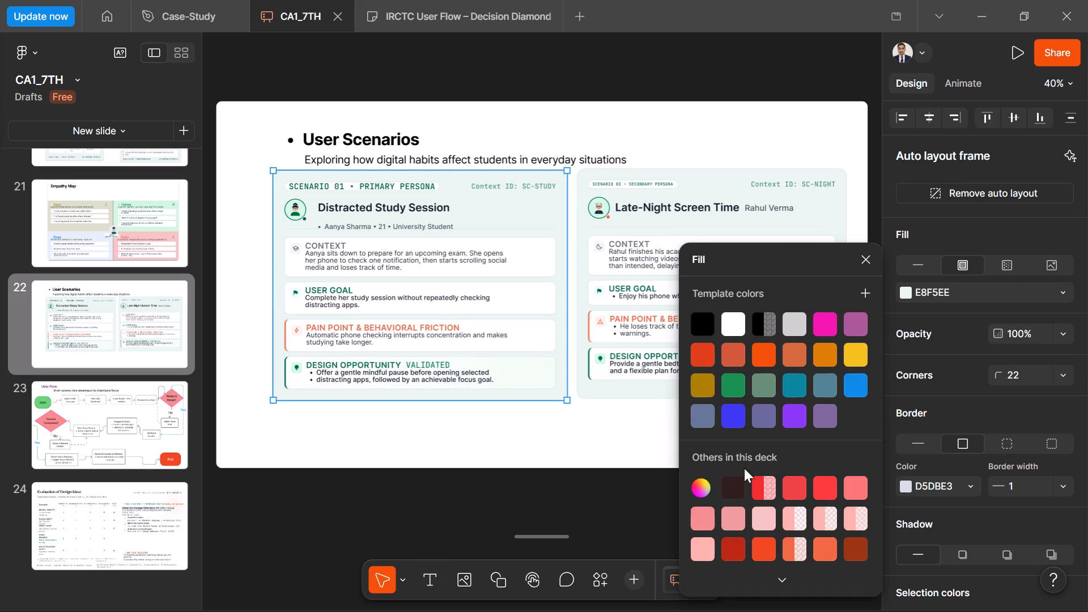
{"action": "left_click", "coordinate": [703, 486]}
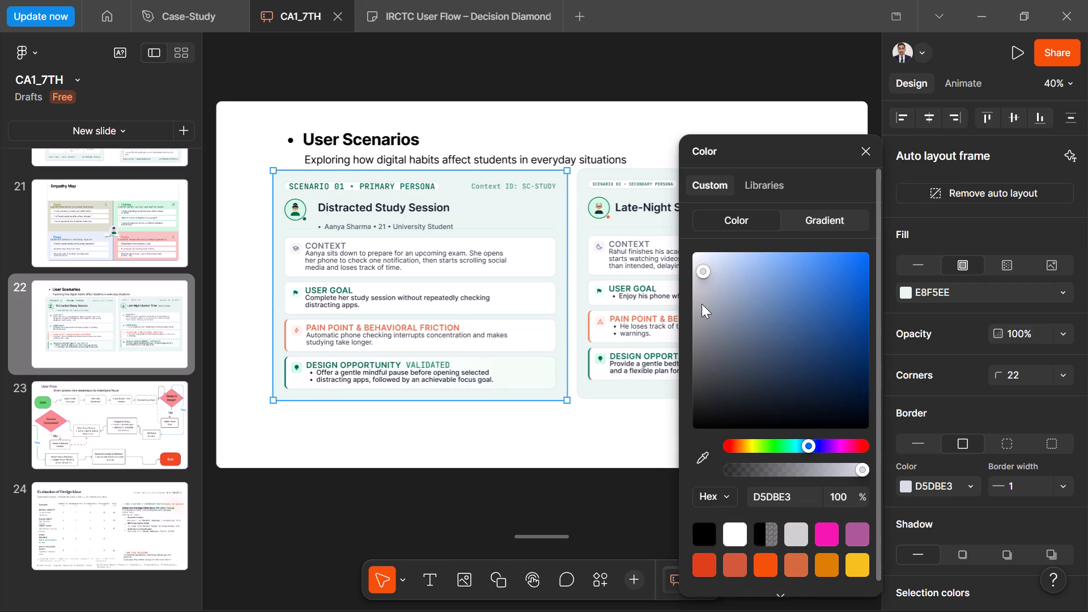
{"action": "left_click", "coordinate": [702, 303]}
{"action": "left_click", "coordinate": [727, 334]}
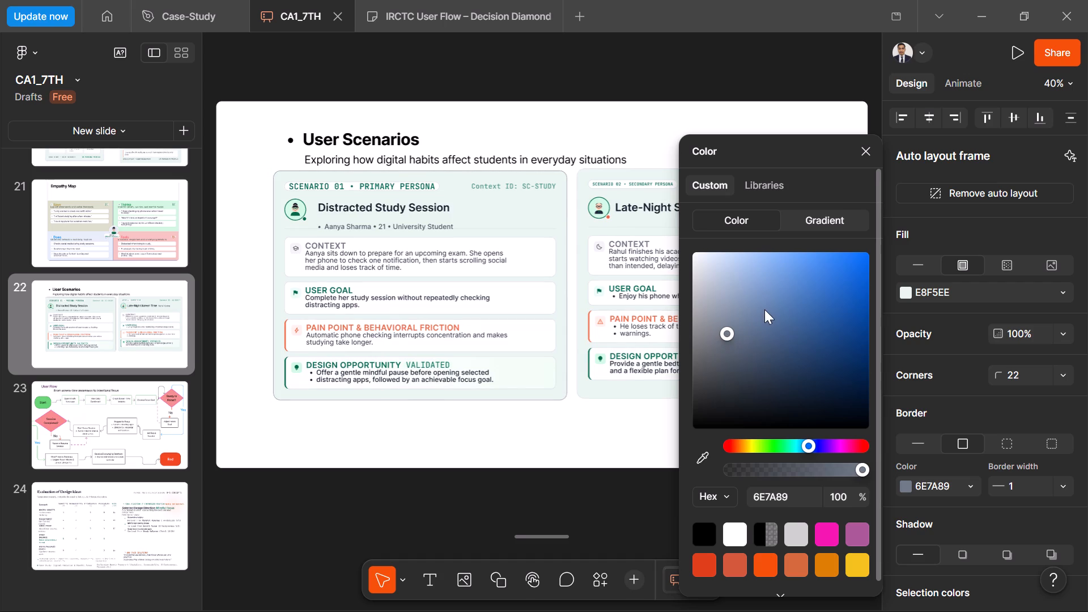
{"action": "left_click", "coordinate": [764, 309]}
{"action": "left_click", "coordinate": [762, 287]}
{"action": "left_click", "coordinate": [789, 285]}
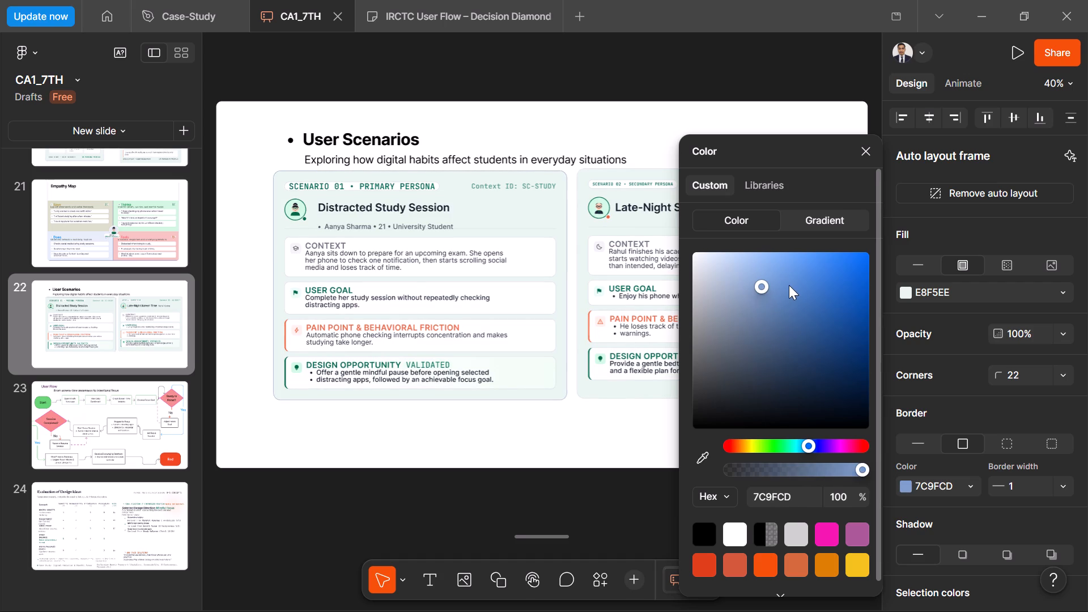
{"action": "left_click", "coordinate": [777, 272]}
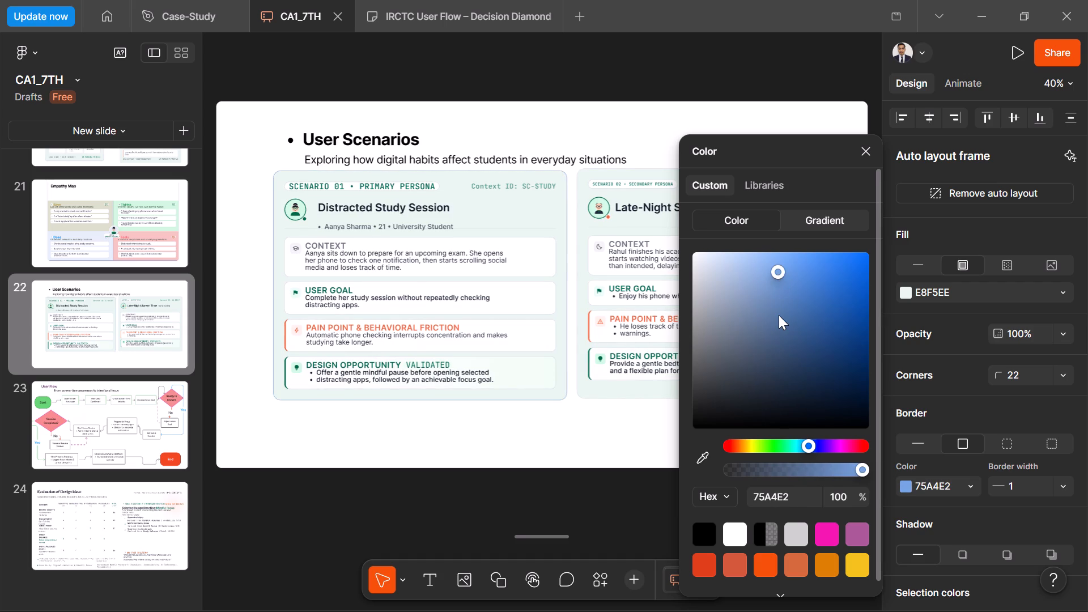
{"action": "left_click", "coordinate": [779, 315]}
{"action": "left_click", "coordinate": [772, 351]}
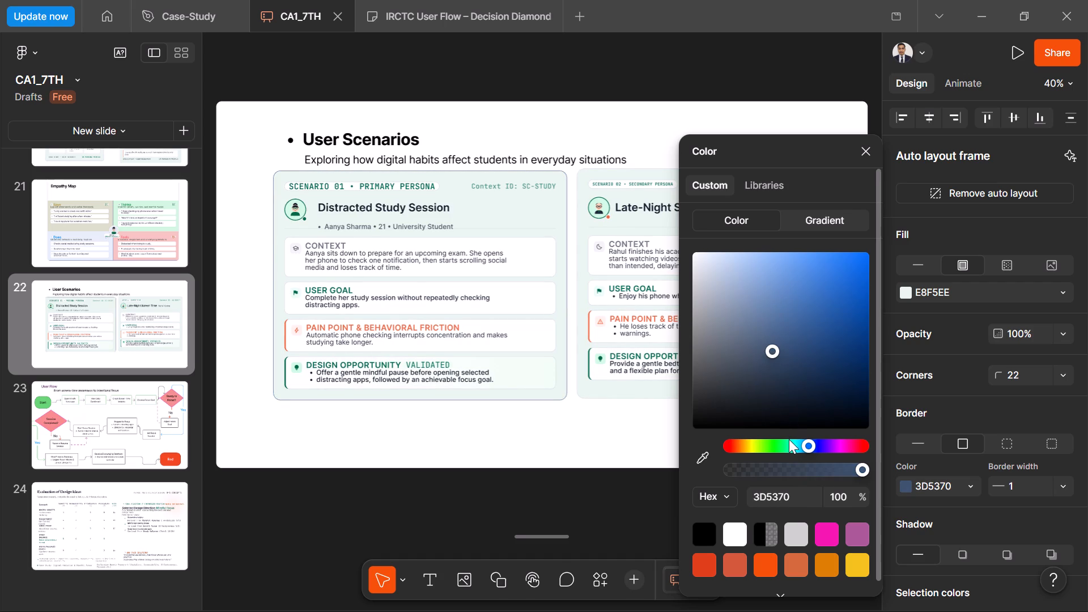
{"action": "left_click", "coordinate": [836, 448]}
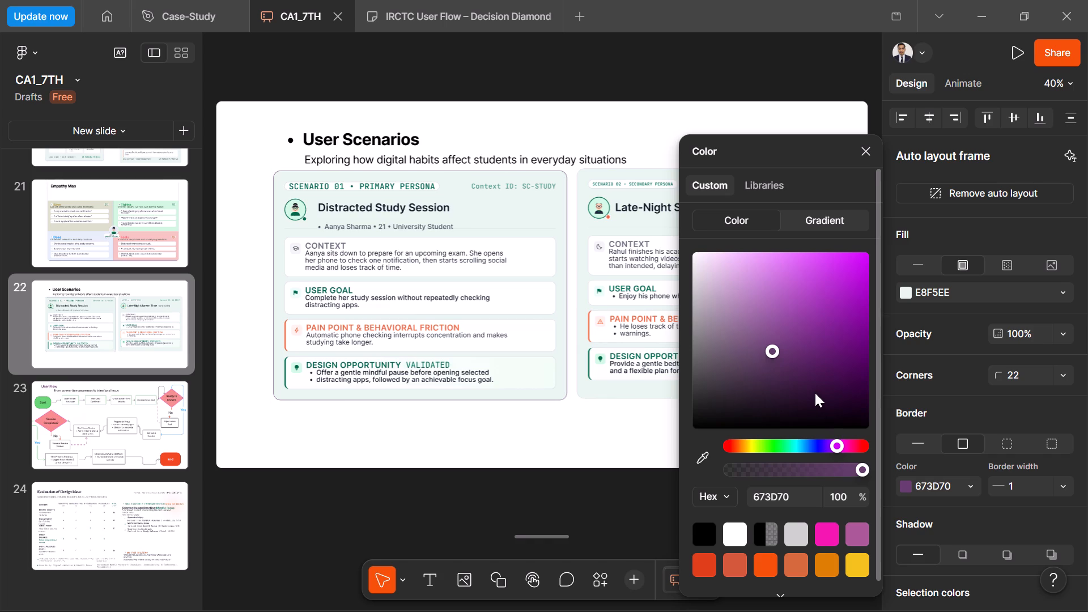
{"action": "left_click", "coordinate": [815, 393]}
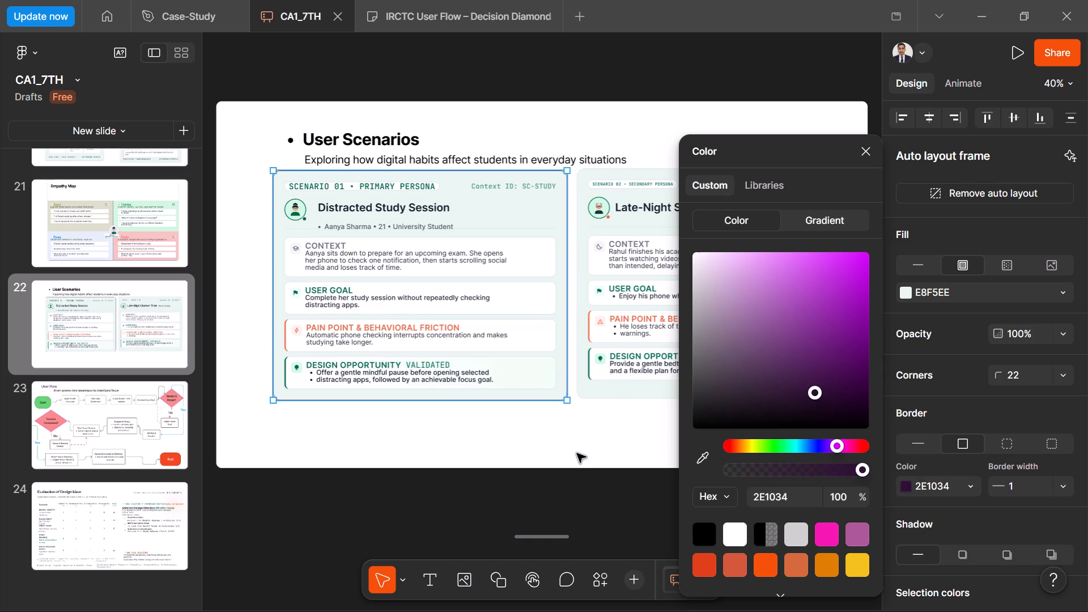
{"action": "left_click", "coordinate": [577, 453]}
Set the fill of the Distracted Study Session card to the custom mint green 9BEBC0.
{"action": "left_click", "coordinate": [560, 391]}
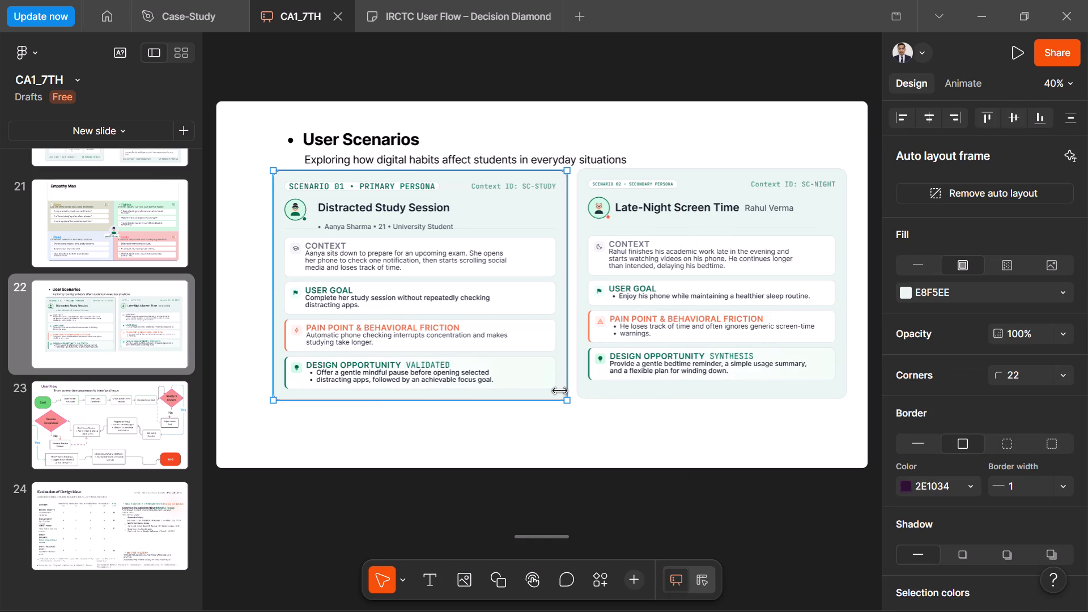
{"action": "left_click", "coordinate": [912, 291]}
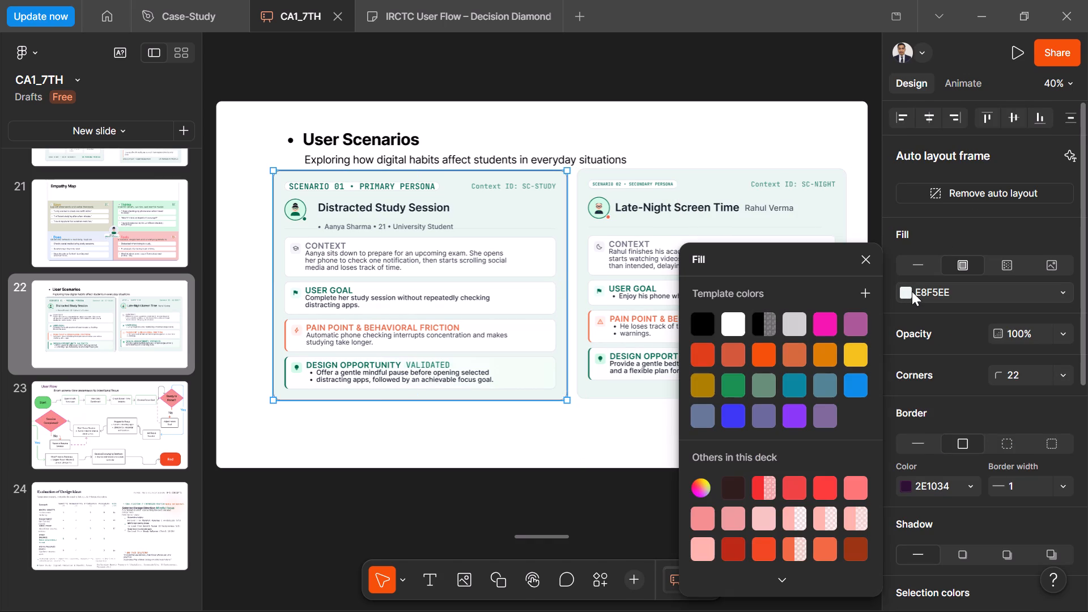
{"action": "left_click", "coordinate": [699, 489]}
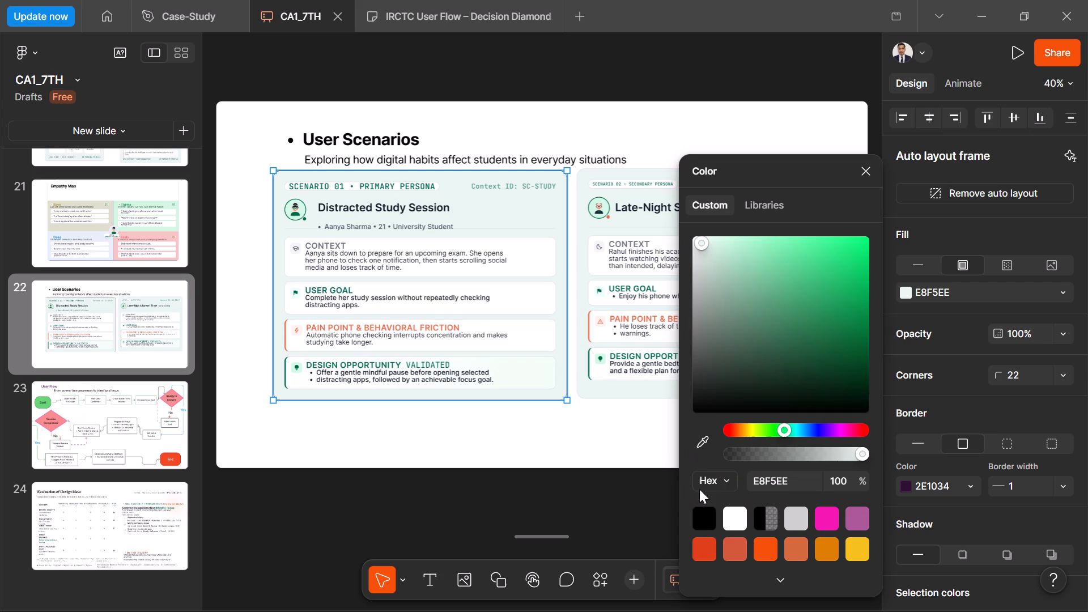
{"action": "left_click", "coordinate": [717, 253]}
{"action": "left_click", "coordinate": [752, 250]}
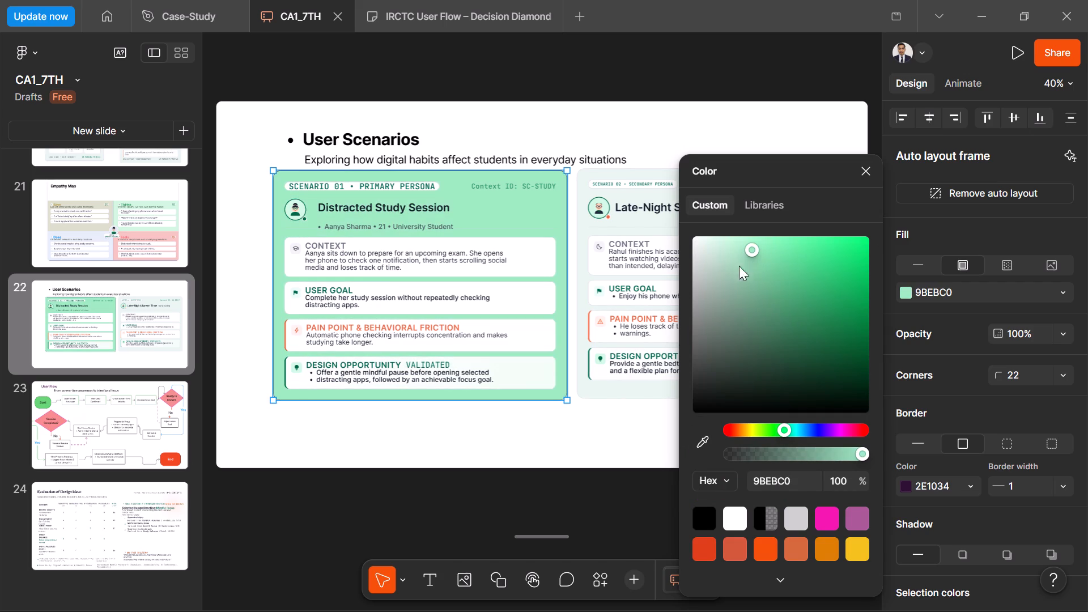
{"action": "left_click", "coordinate": [574, 432]}
{"action": "left_click", "coordinate": [574, 432]}
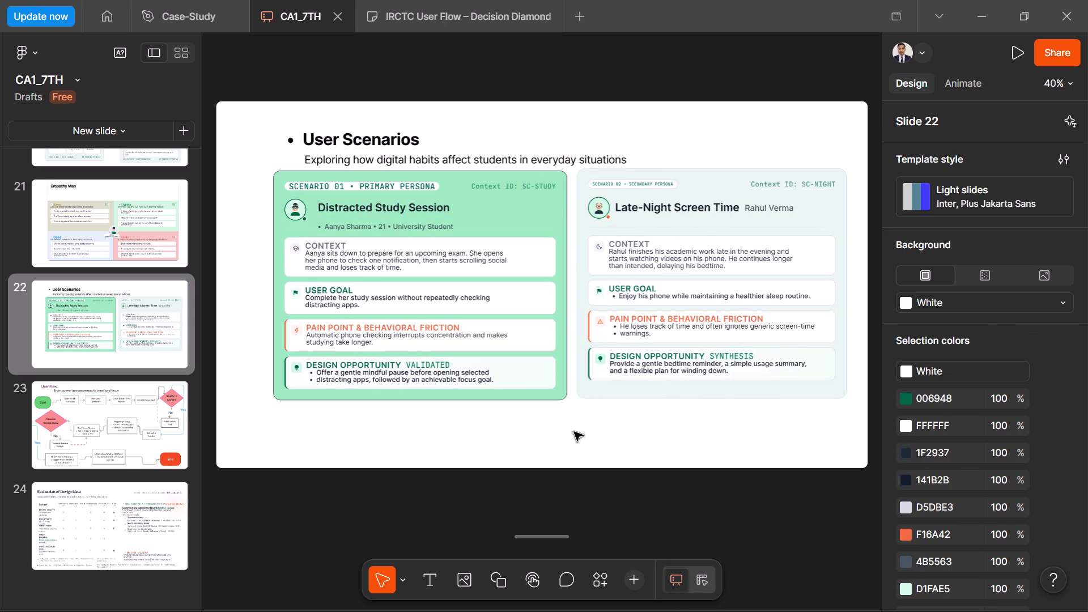
{"action": "left_click", "coordinate": [574, 432]}
{"action": "left_click", "coordinate": [574, 432]}
{"action": "left_click", "coordinate": [574, 432]}
Set the fill of the rectangle behind the Late-Night Screen Time card to the custom green 5E7B56.
{"action": "left_click", "coordinate": [704, 185]}
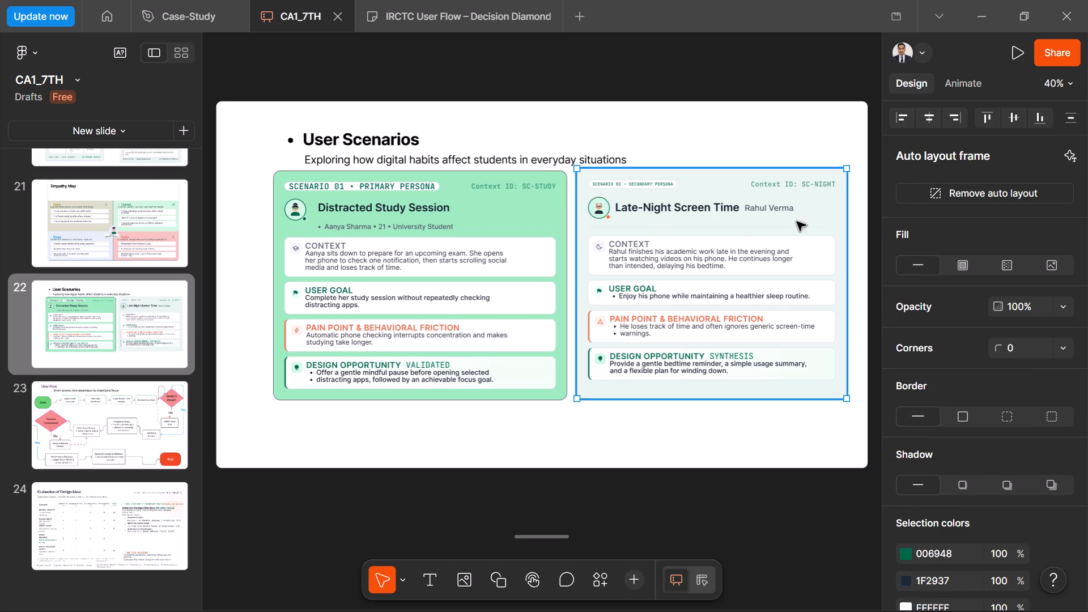
{"action": "left_click", "coordinate": [826, 138]}
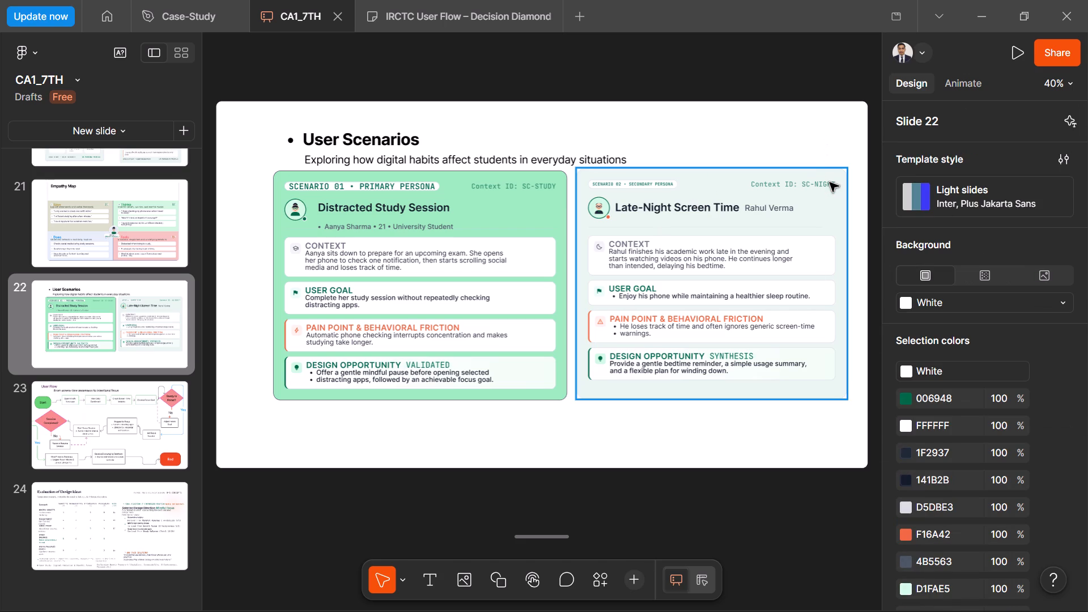
{"action": "left_click", "coordinate": [834, 197]}
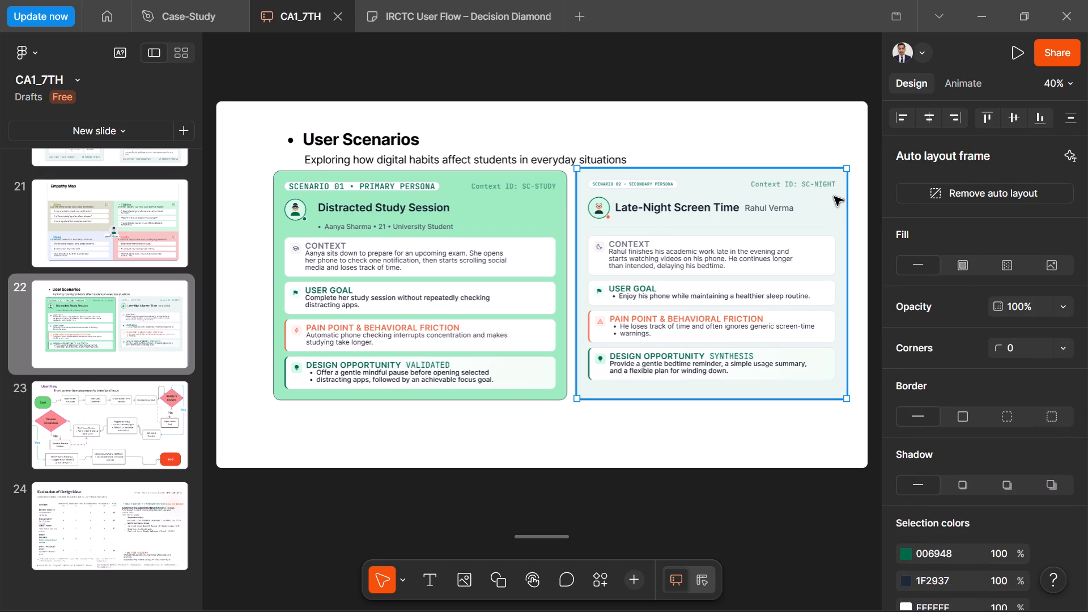
{"action": "left_click", "coordinate": [856, 166]}
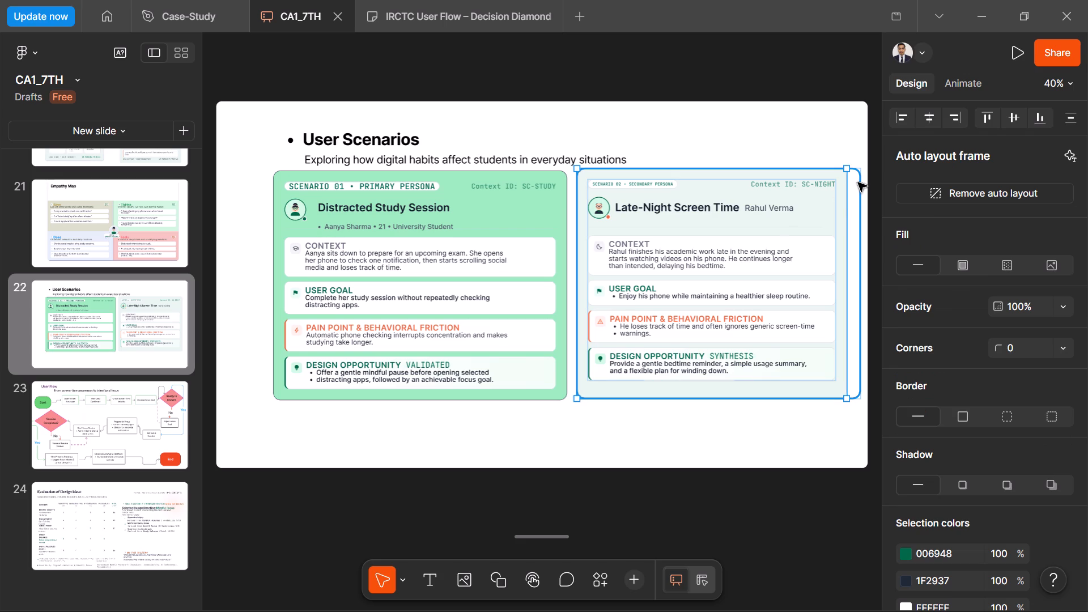
{"action": "left_click", "coordinate": [858, 197]}
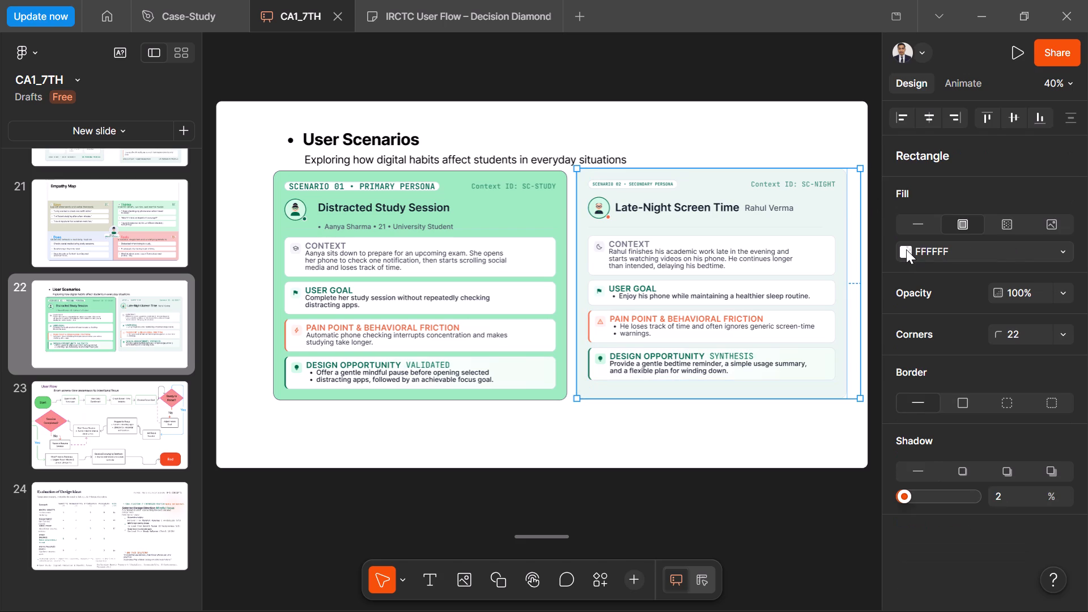
{"action": "left_click", "coordinate": [906, 249]}
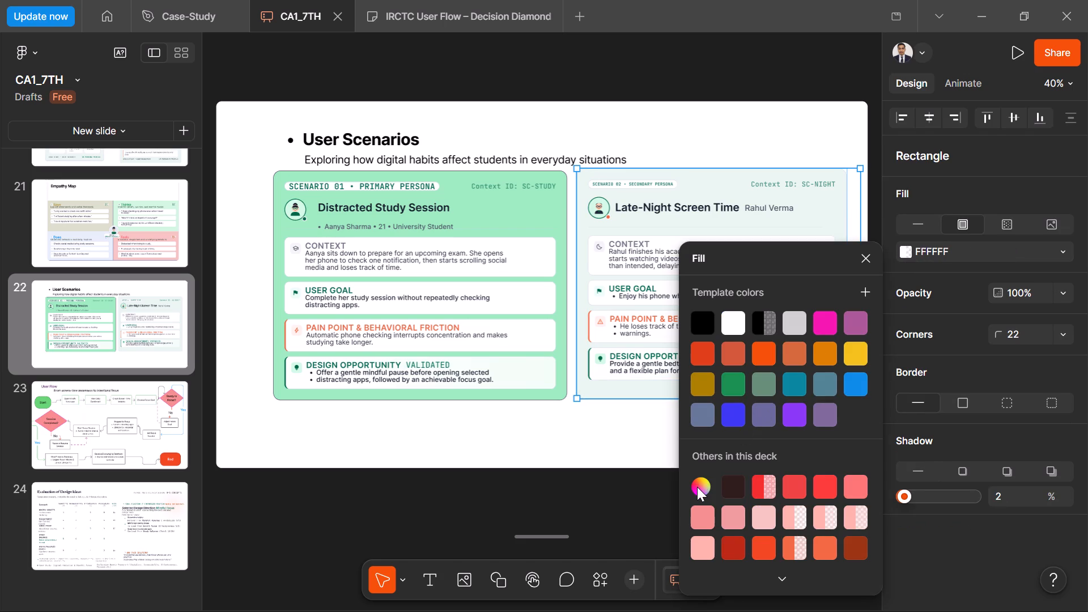
{"action": "left_click", "coordinate": [697, 487]}
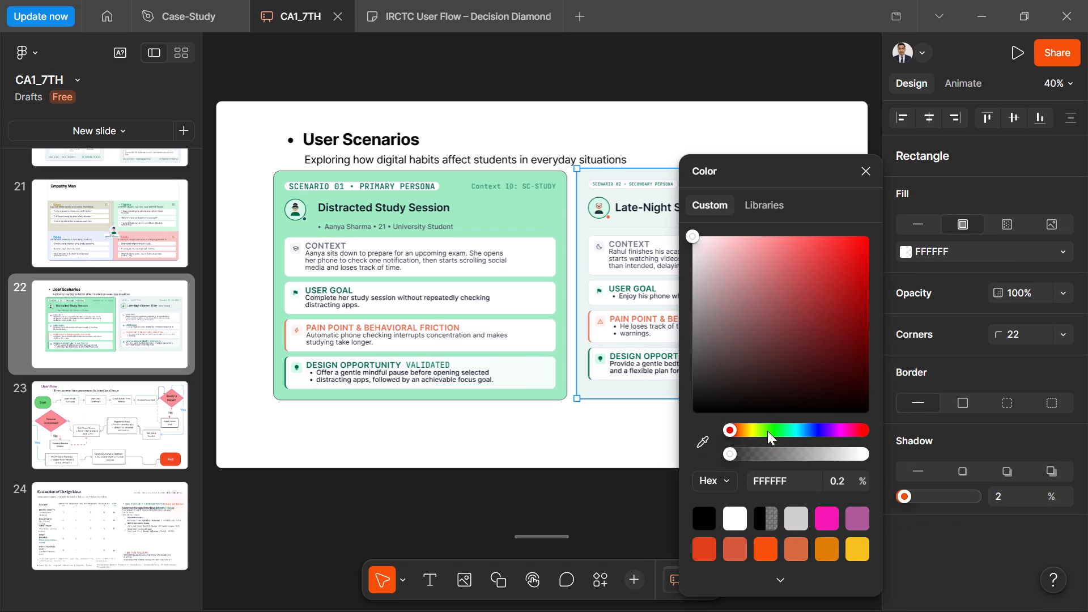
{"action": "left_click", "coordinate": [769, 430]}
{"action": "left_click", "coordinate": [775, 272]}
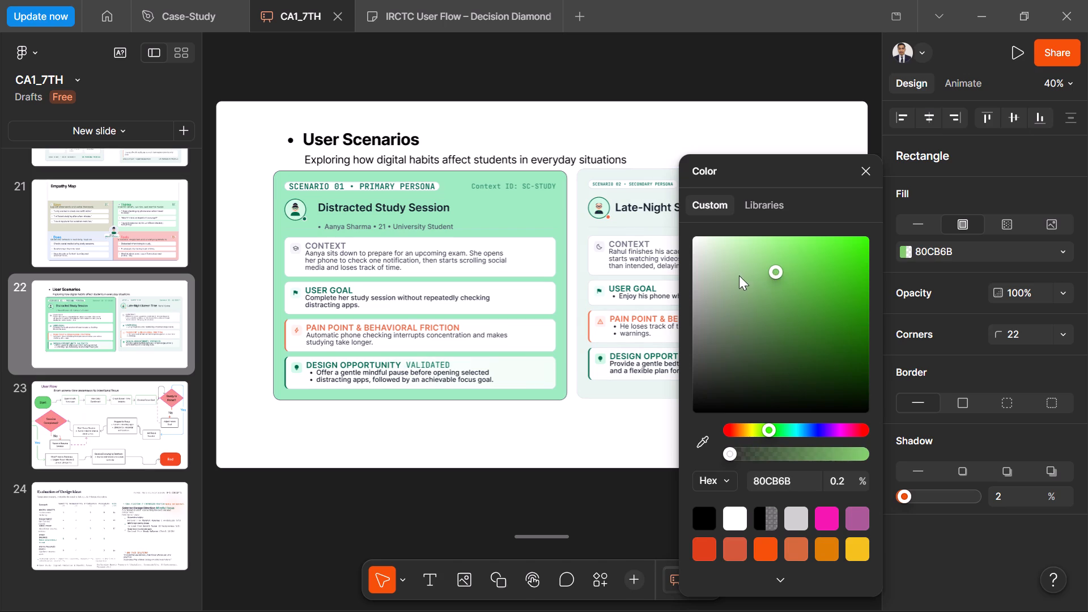
{"action": "left_click", "coordinate": [738, 275]}
{"action": "left_click", "coordinate": [746, 328]}
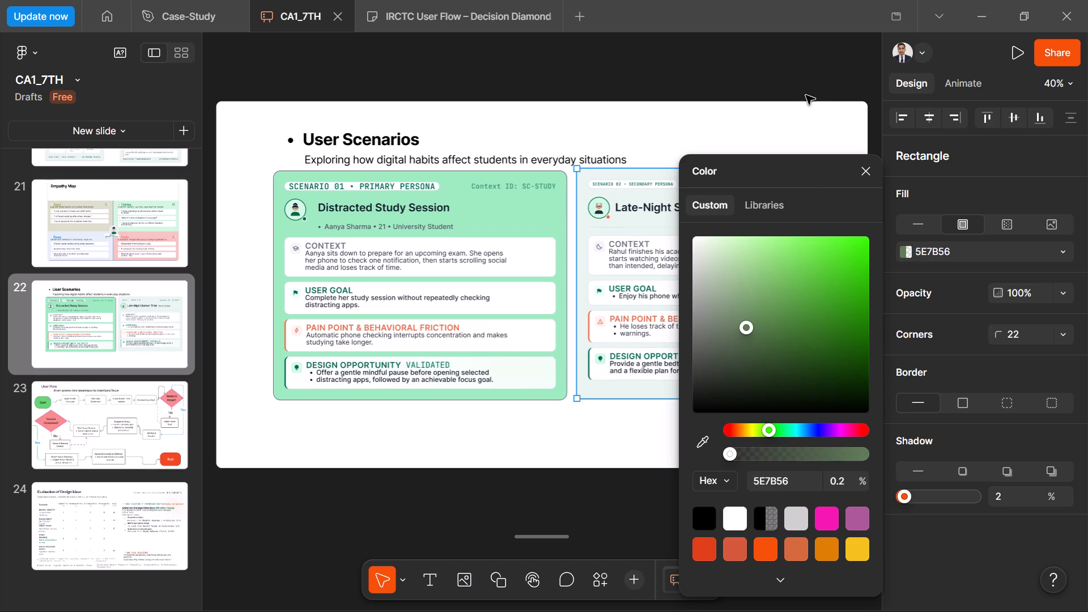
{"action": "left_click", "coordinate": [806, 95]}
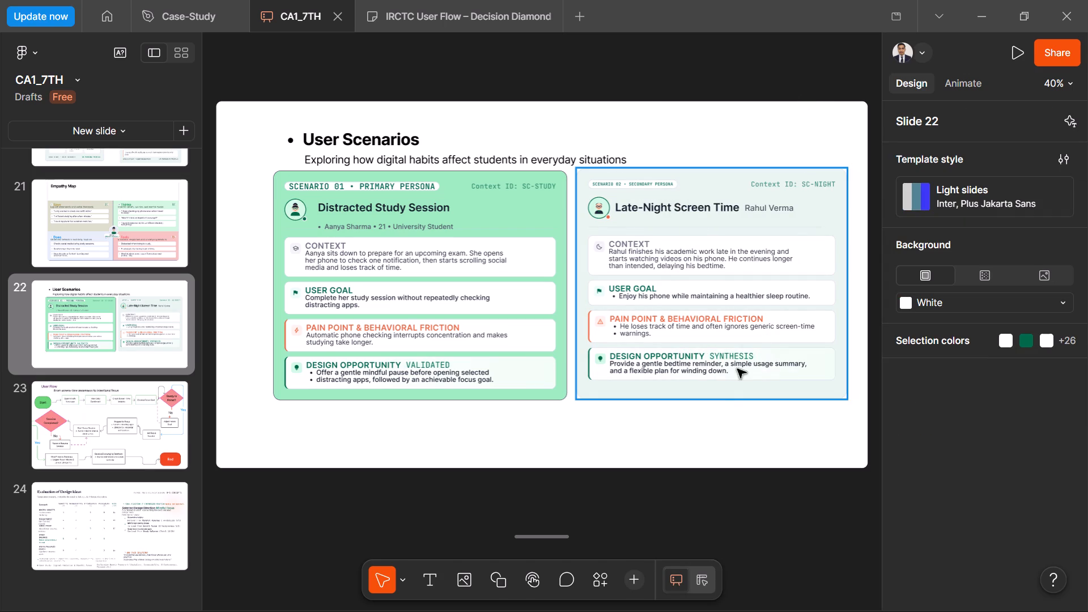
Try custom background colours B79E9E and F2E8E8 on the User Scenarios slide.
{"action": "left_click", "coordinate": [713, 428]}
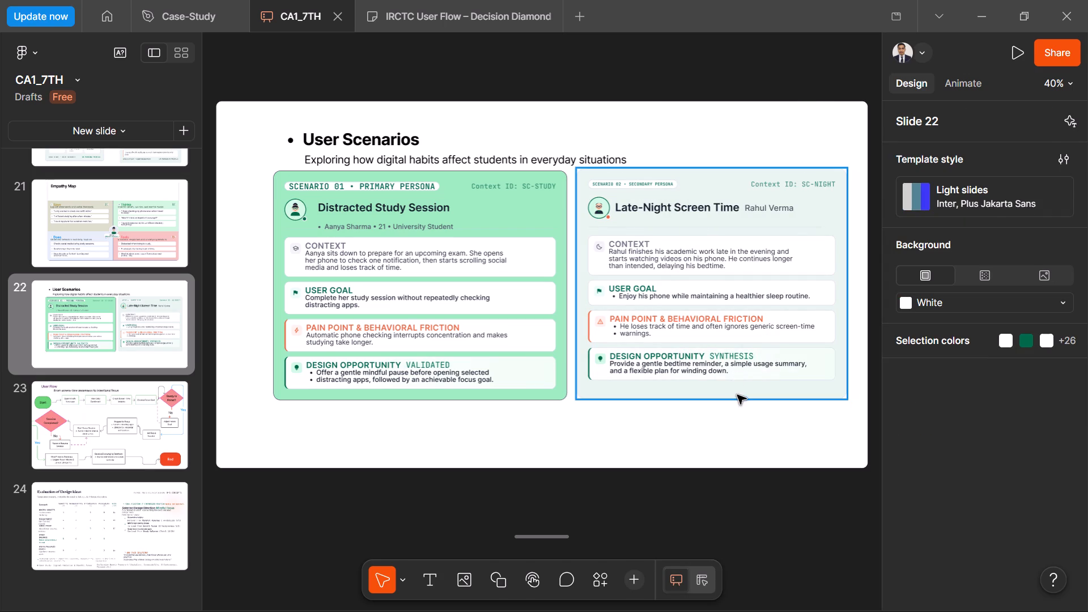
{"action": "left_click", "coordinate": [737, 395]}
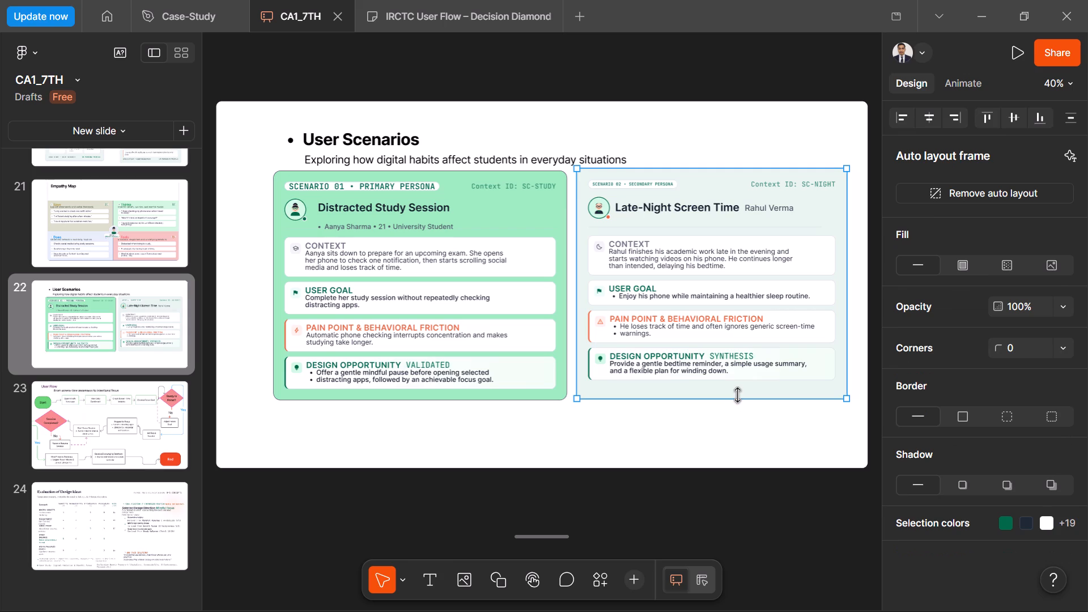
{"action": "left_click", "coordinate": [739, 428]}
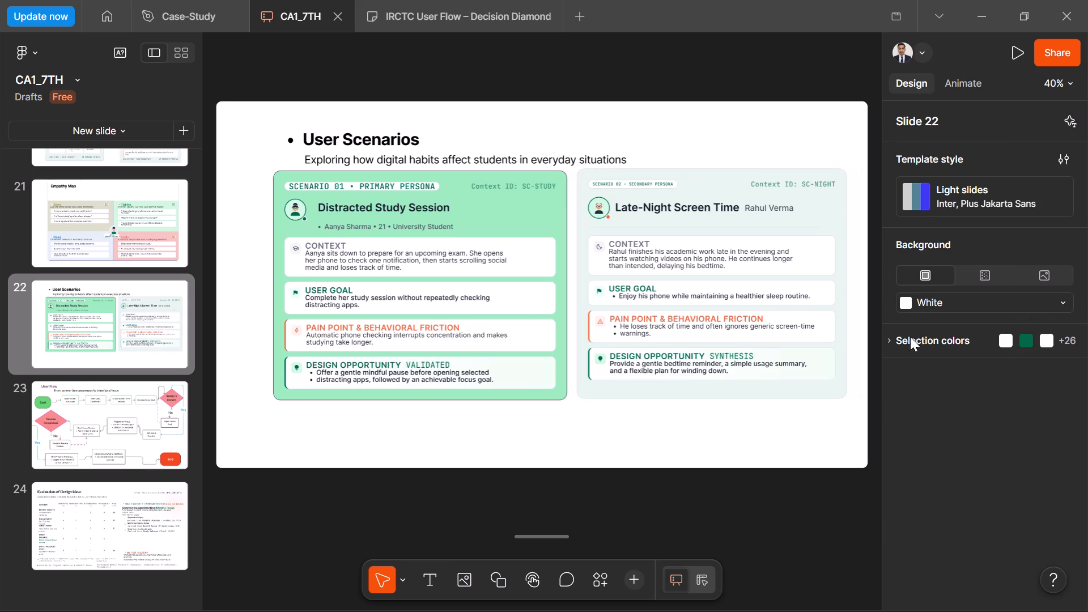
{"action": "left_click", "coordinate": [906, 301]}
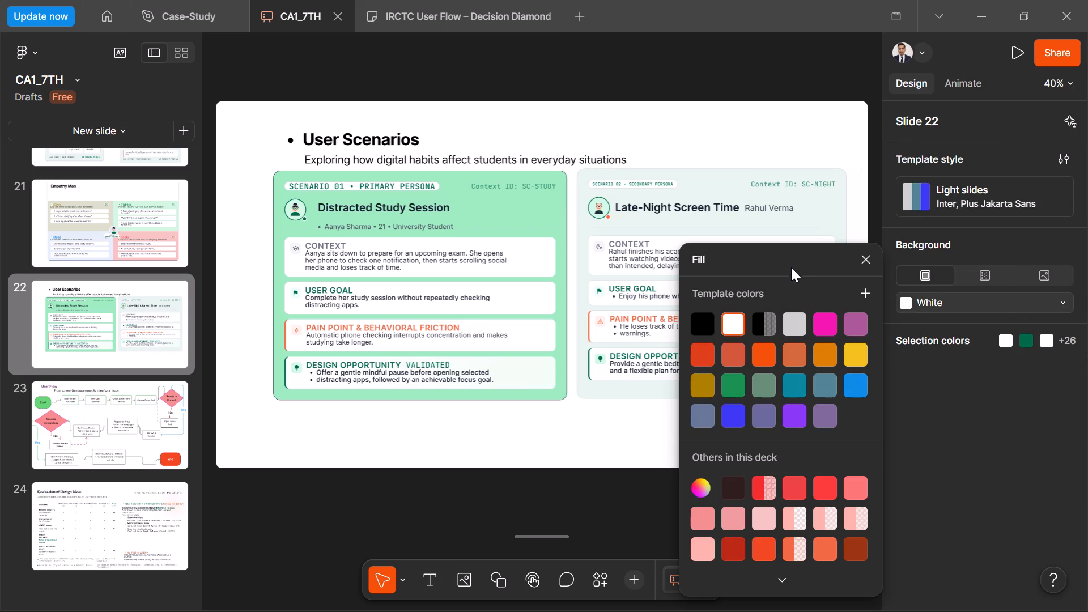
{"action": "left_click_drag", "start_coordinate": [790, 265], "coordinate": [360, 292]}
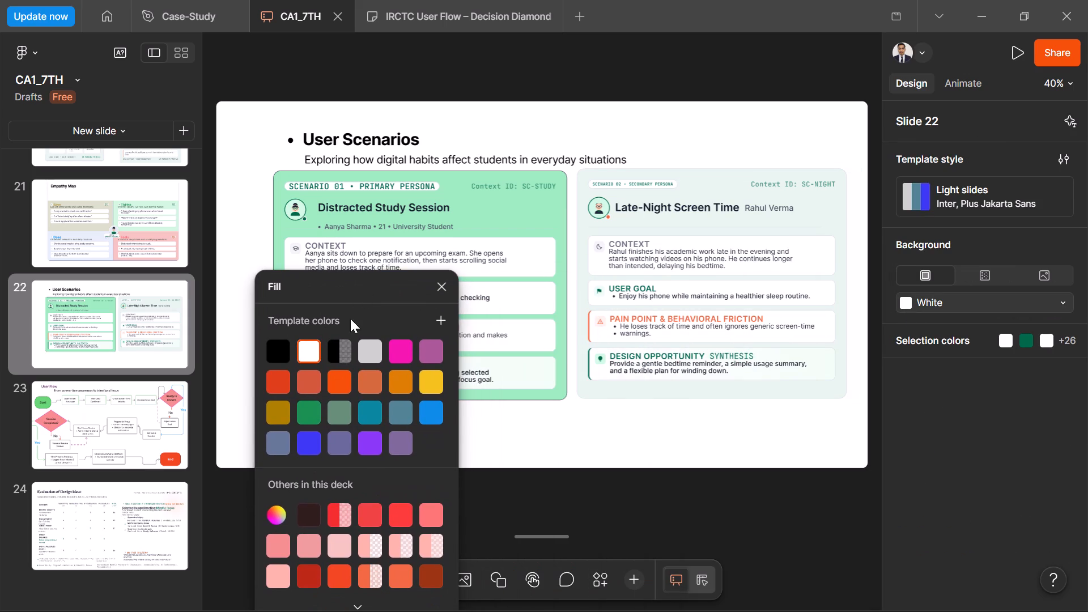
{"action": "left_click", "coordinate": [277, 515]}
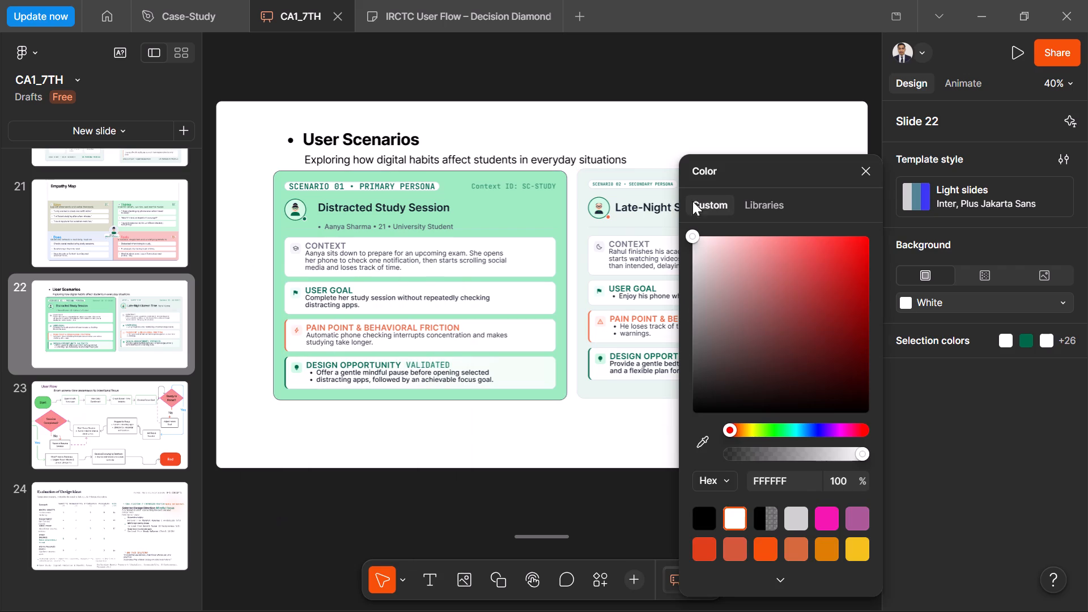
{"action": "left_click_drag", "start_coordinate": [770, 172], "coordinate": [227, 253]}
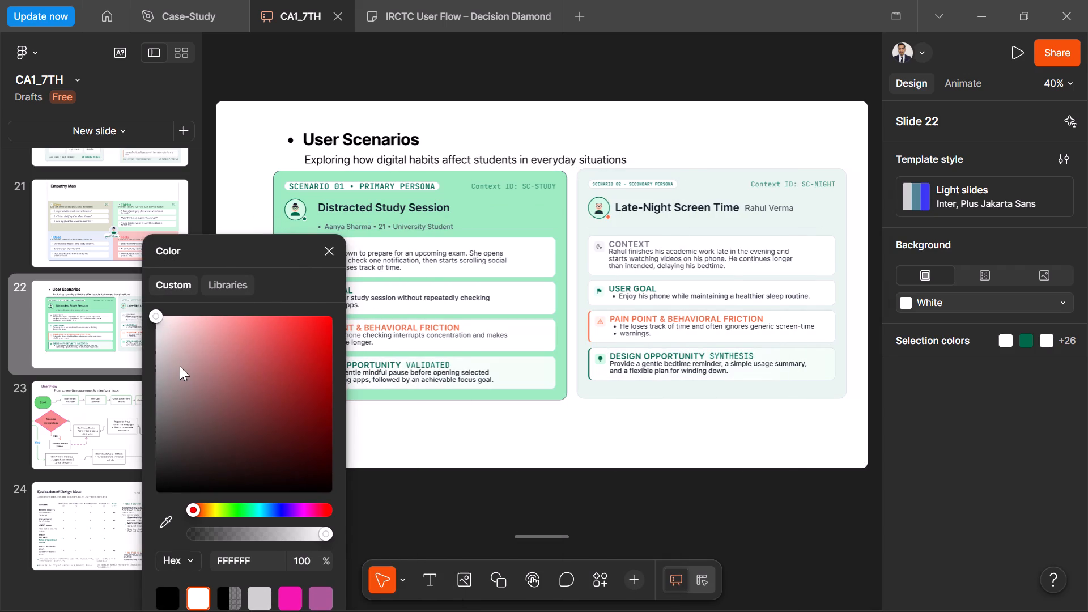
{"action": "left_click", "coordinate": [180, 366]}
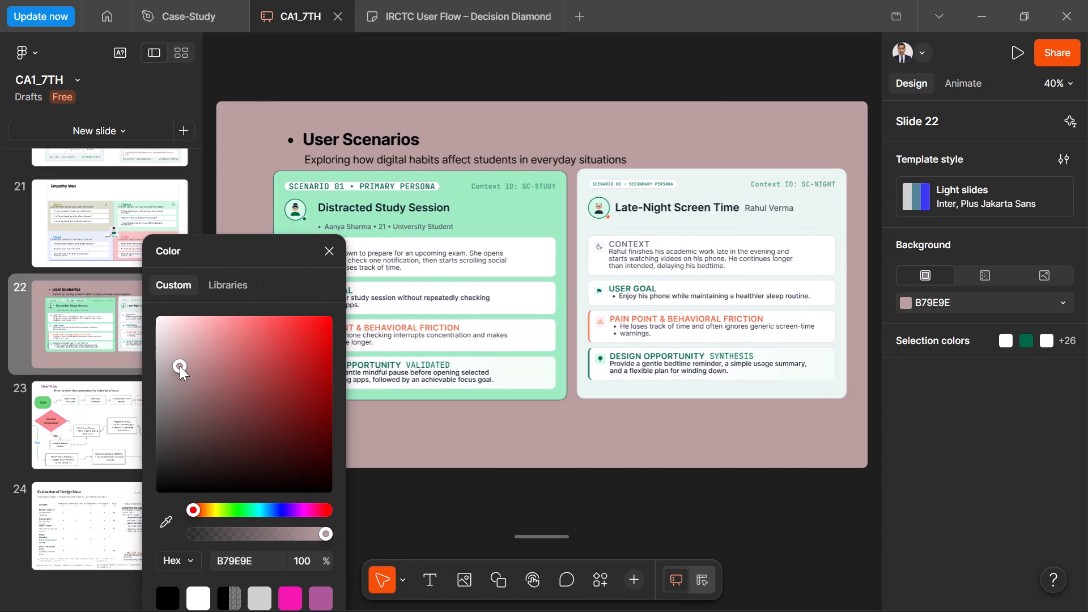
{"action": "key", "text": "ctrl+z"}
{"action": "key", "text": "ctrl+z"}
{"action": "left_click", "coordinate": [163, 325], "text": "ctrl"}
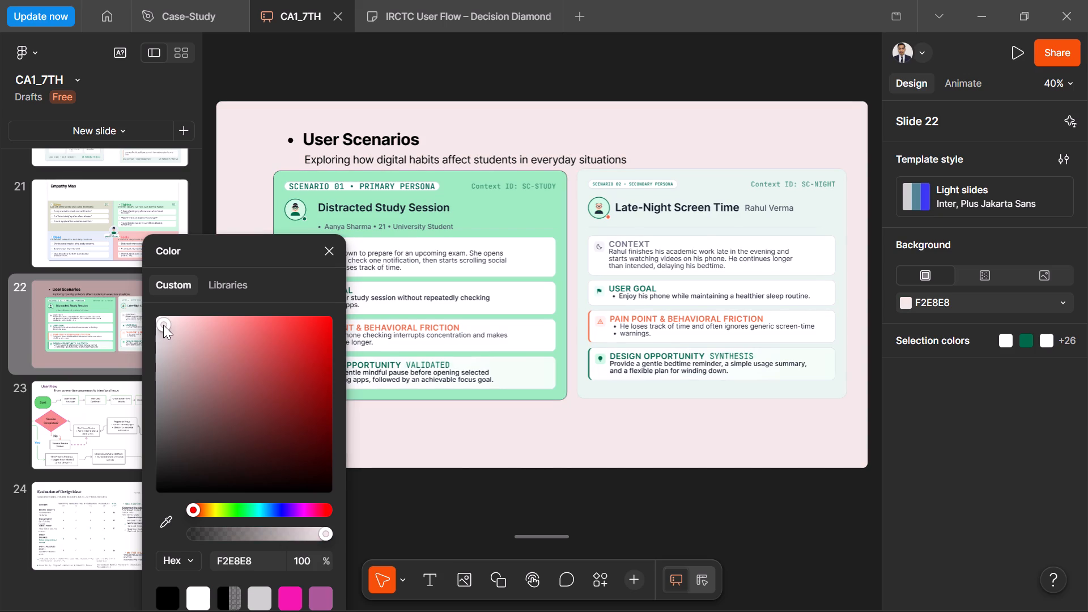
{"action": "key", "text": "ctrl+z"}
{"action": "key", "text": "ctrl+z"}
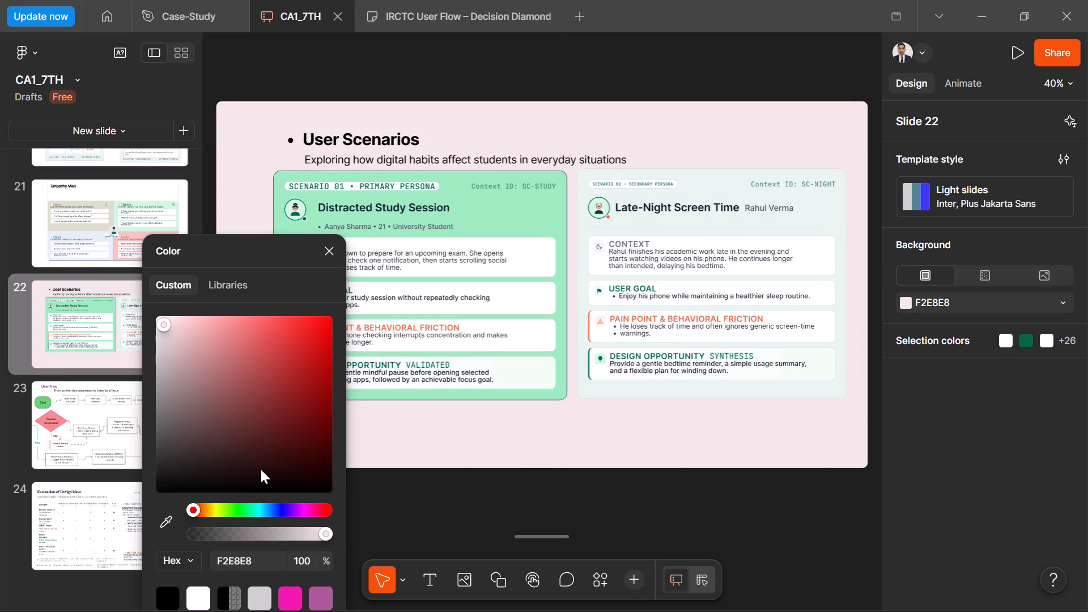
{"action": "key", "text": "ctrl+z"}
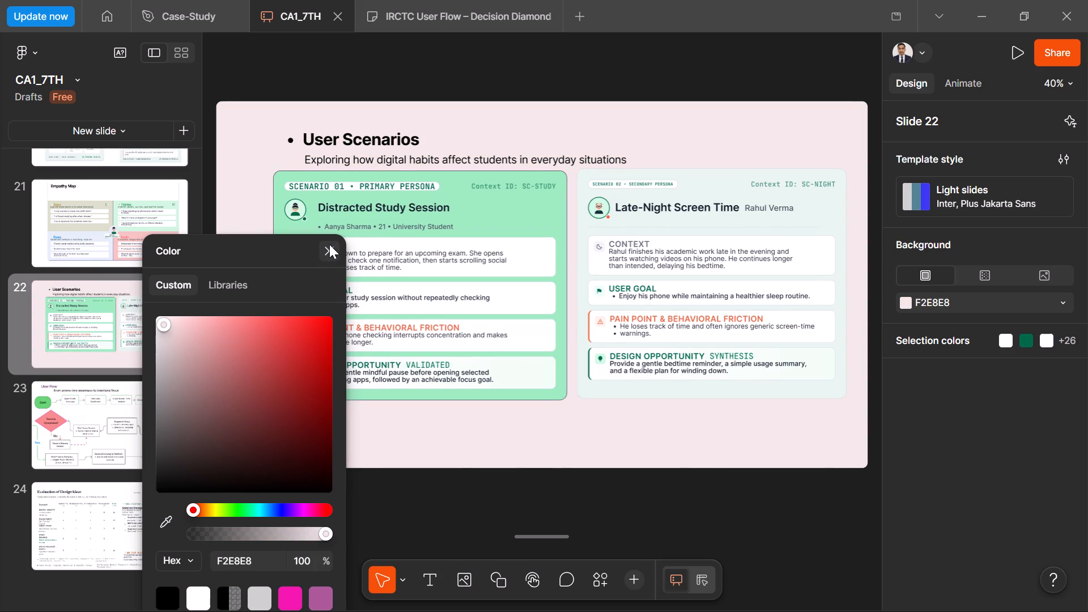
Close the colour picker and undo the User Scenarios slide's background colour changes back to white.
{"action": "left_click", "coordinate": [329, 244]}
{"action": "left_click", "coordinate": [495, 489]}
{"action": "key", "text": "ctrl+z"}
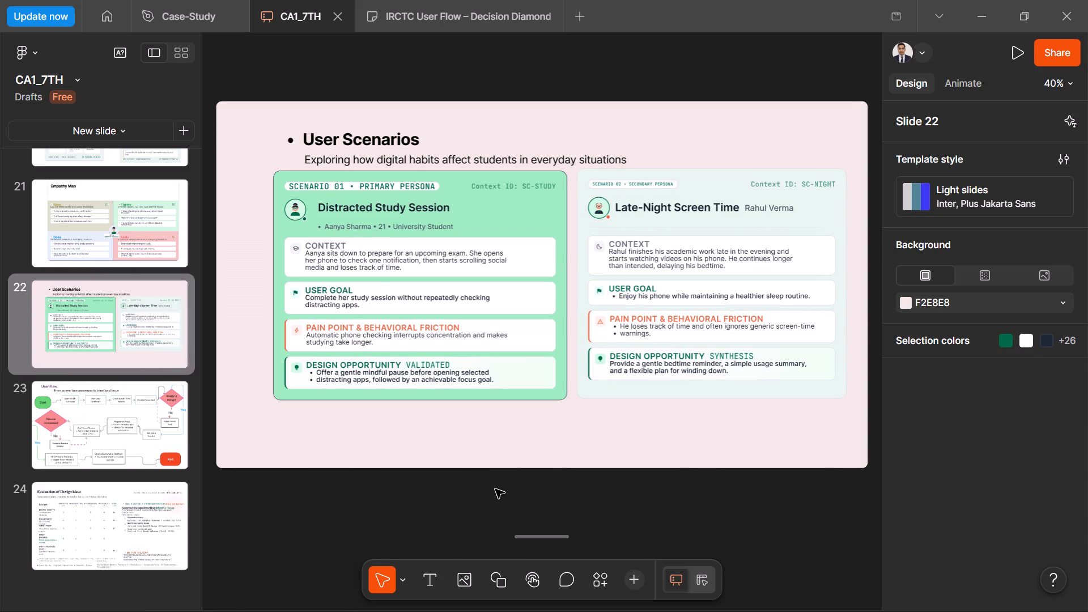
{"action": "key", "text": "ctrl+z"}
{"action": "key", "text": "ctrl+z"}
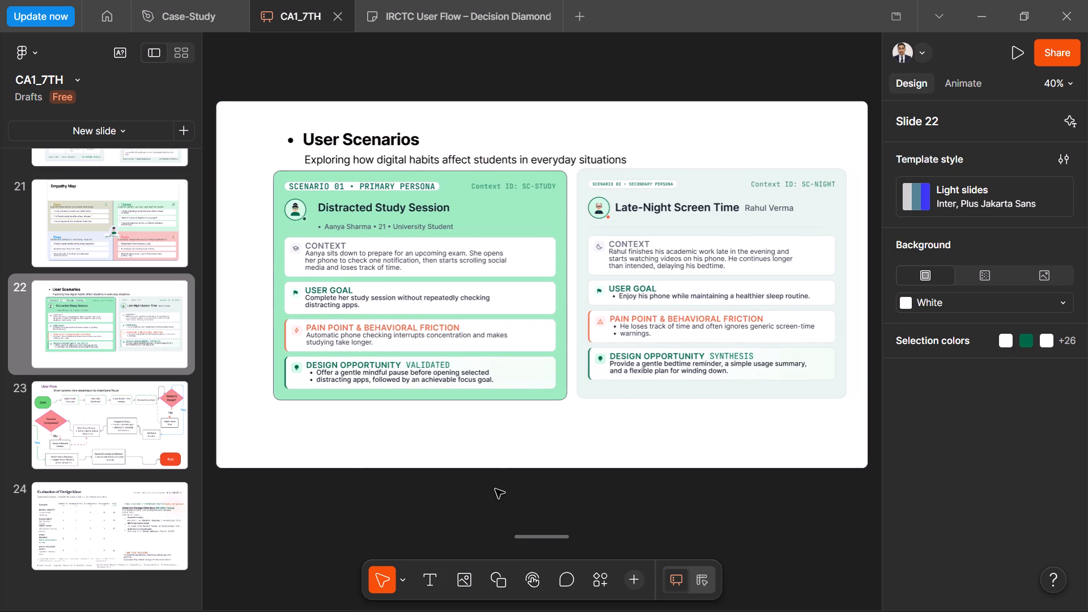
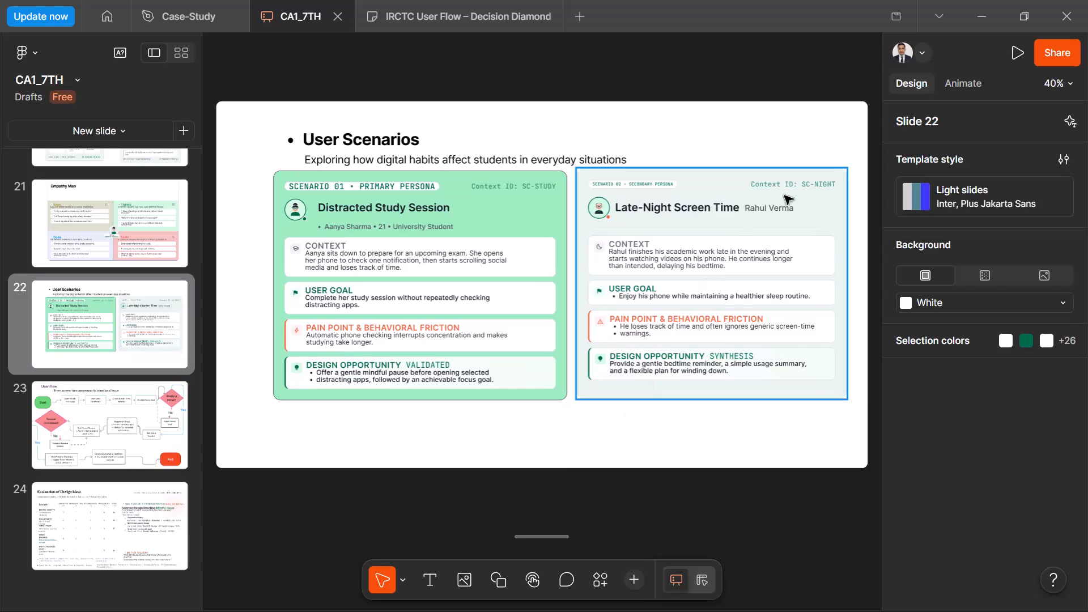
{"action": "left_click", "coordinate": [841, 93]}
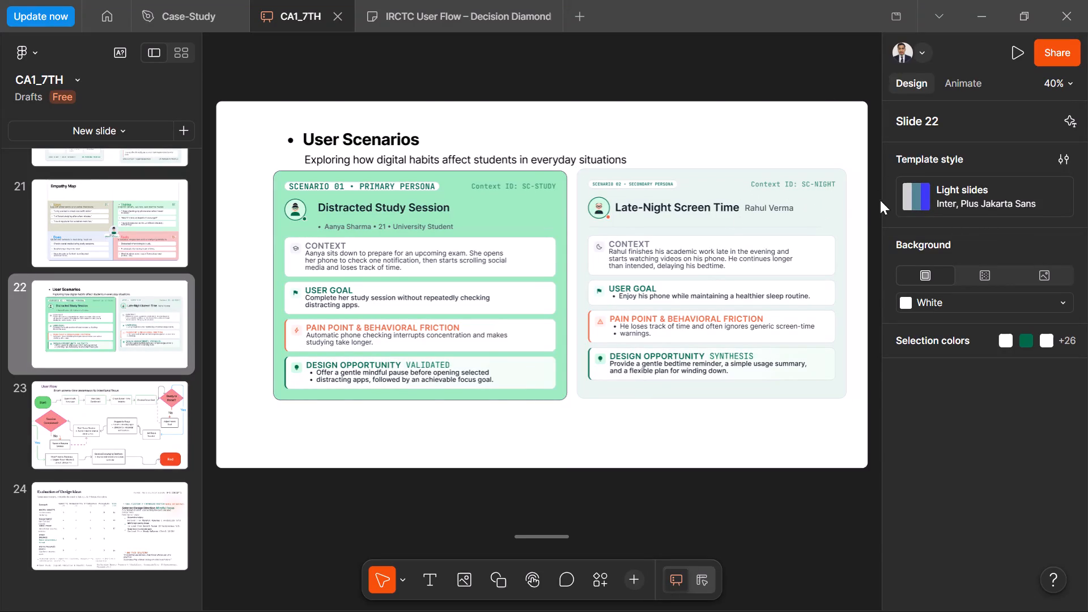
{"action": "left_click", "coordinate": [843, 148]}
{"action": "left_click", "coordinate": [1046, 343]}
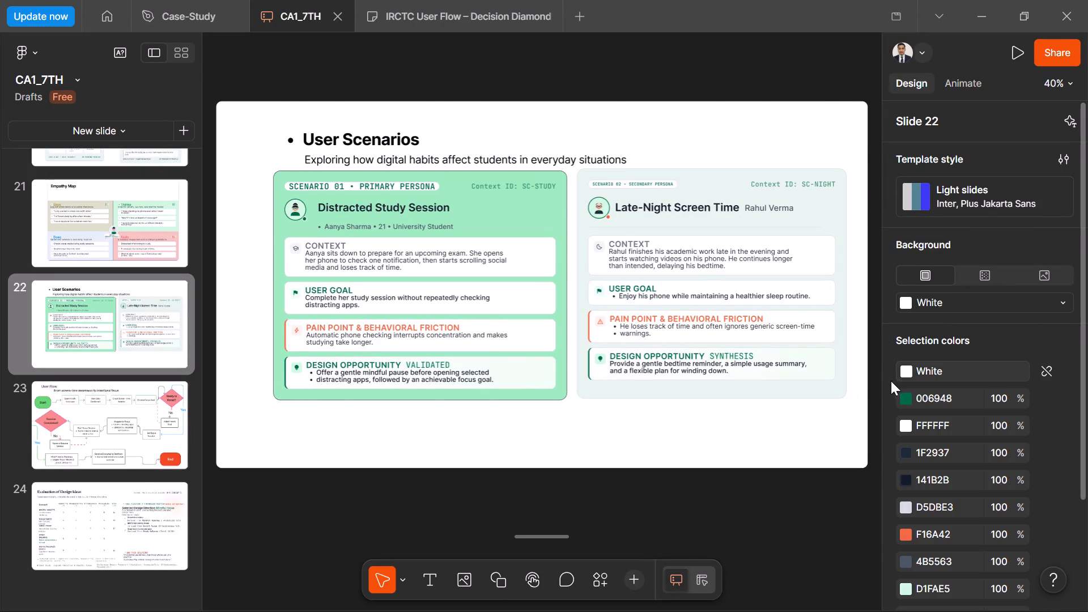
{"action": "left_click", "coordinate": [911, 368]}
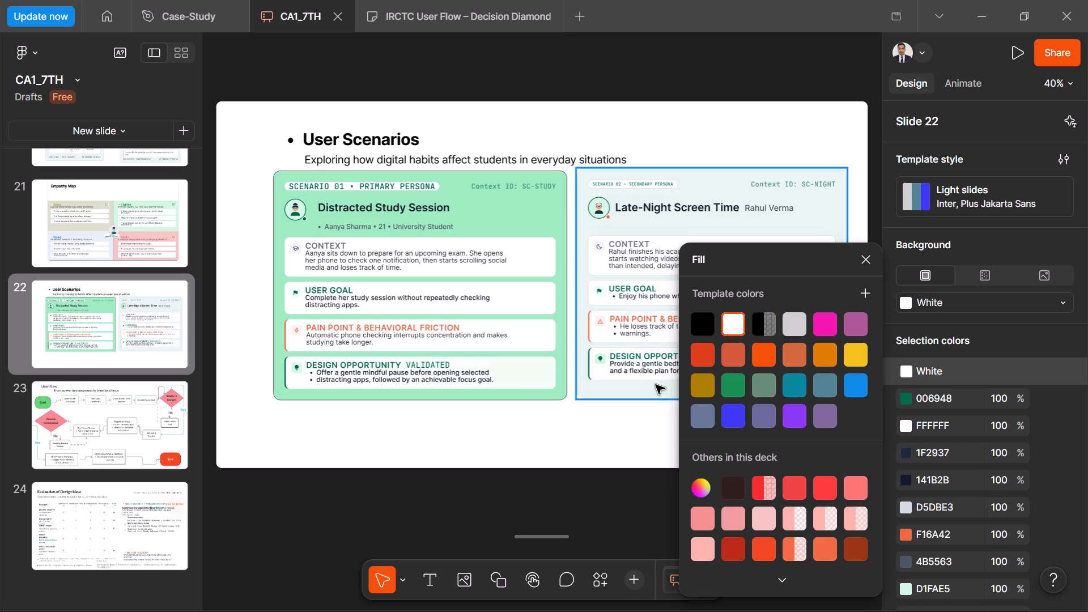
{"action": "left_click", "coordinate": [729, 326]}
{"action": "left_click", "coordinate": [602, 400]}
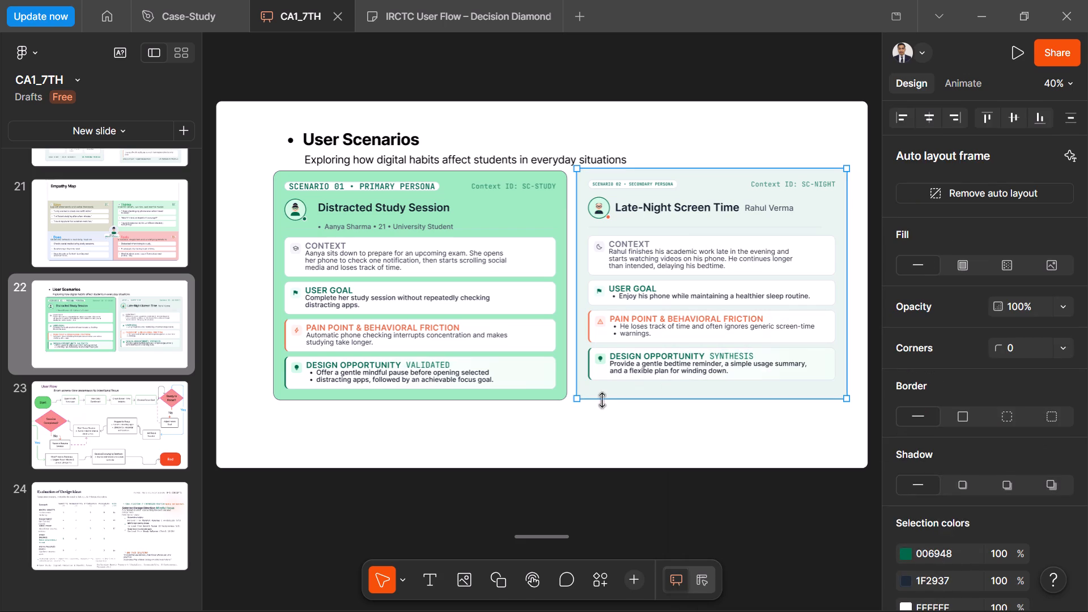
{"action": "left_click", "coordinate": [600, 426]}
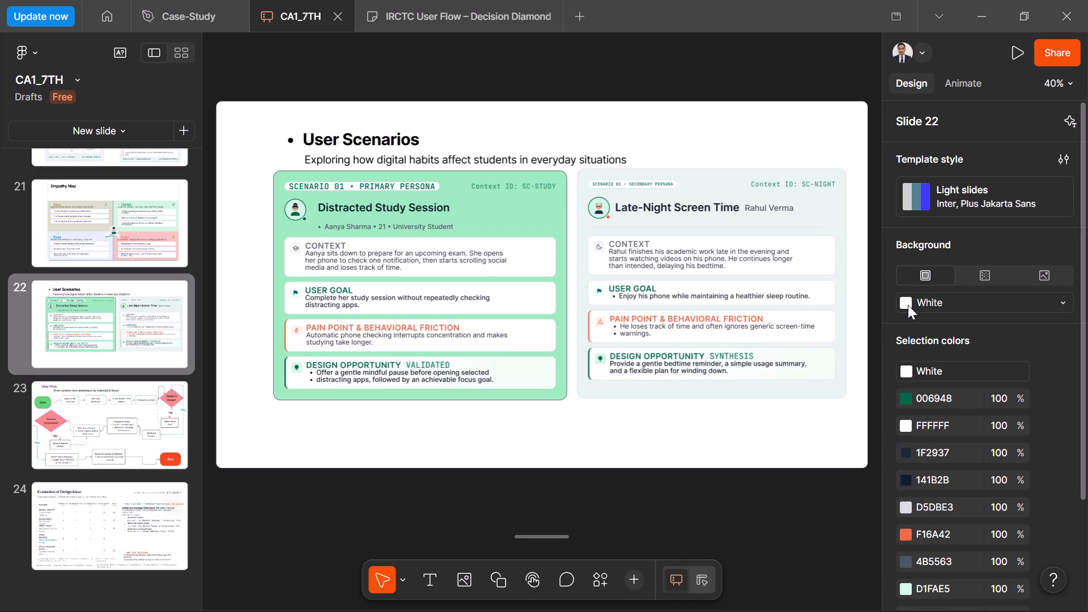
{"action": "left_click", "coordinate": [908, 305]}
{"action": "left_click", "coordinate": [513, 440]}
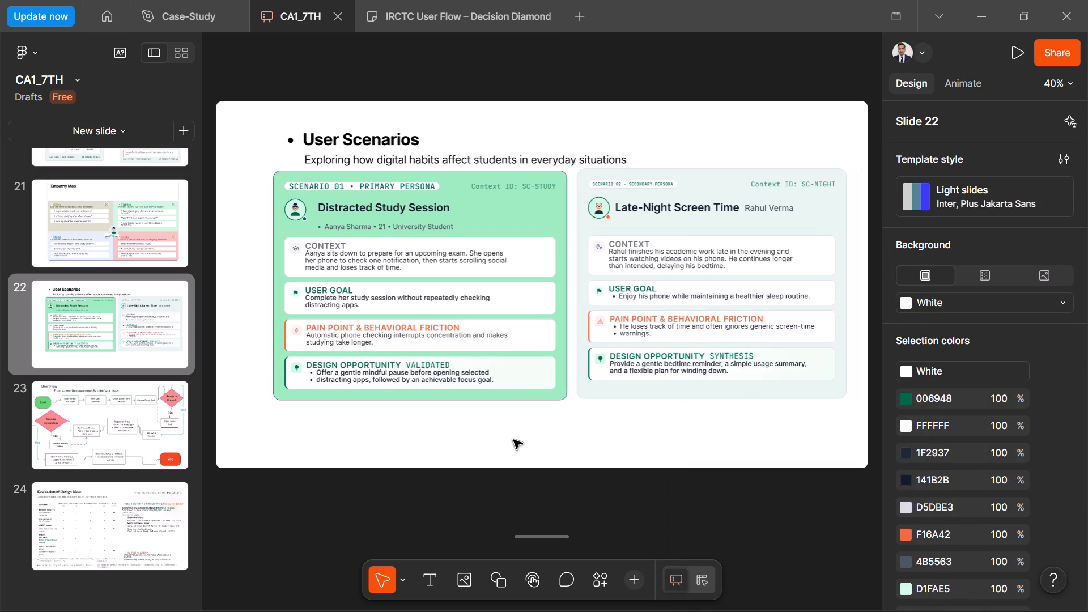
Change the dark green 006948 used in the Late-Night Screen Time card to the custom deeper green 114A38.
{"action": "left_click", "coordinate": [825, 207]}
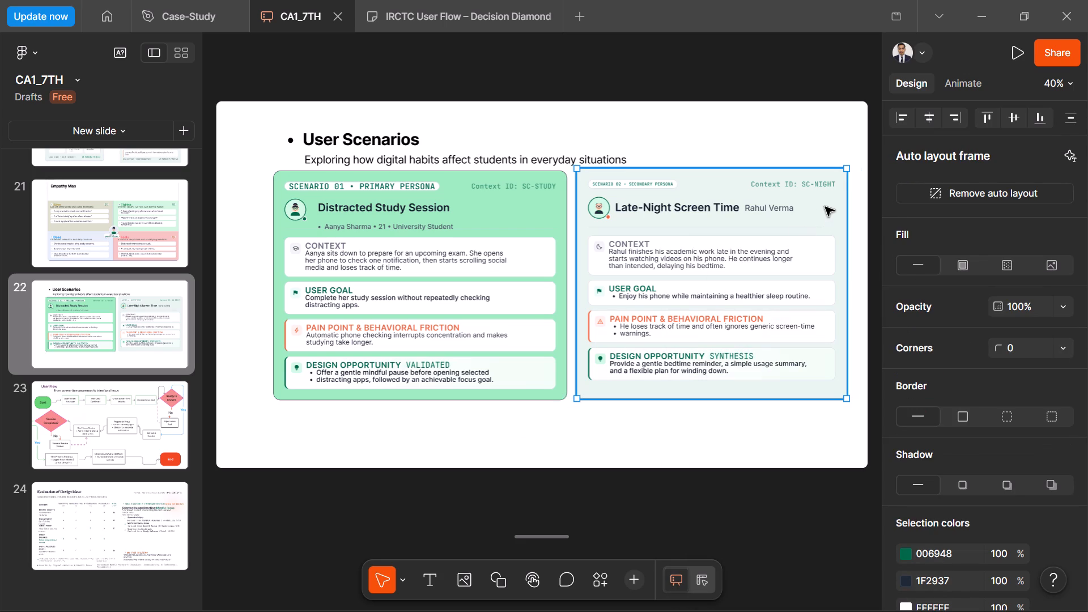
{"action": "scroll", "coordinate": [931, 448], "scroll_direction": "down", "scroll_amount": 1}
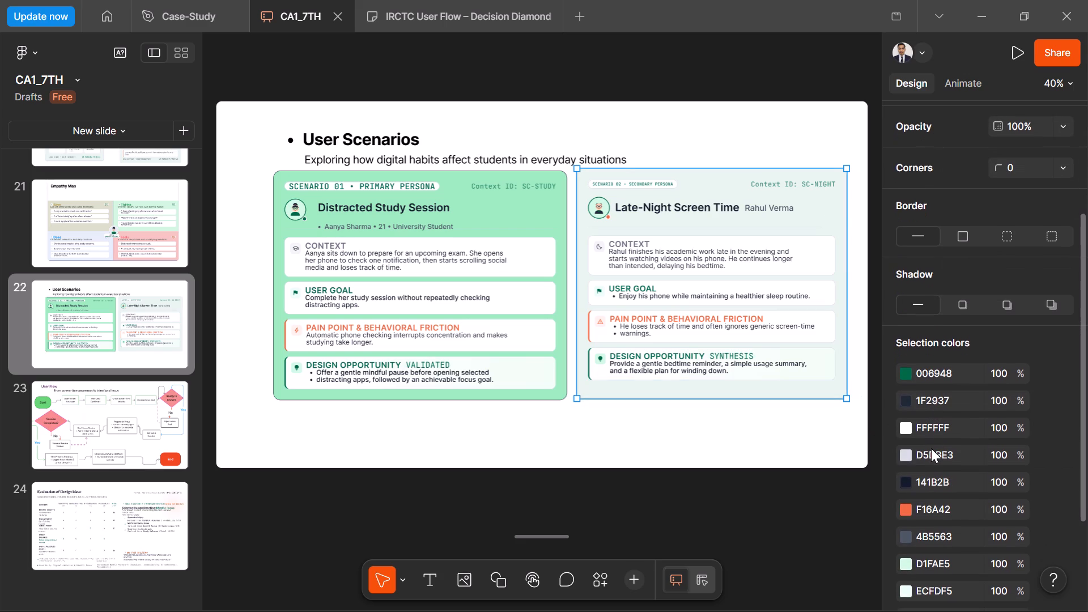
{"action": "scroll", "coordinate": [931, 448], "scroll_direction": "down", "scroll_amount": 1}
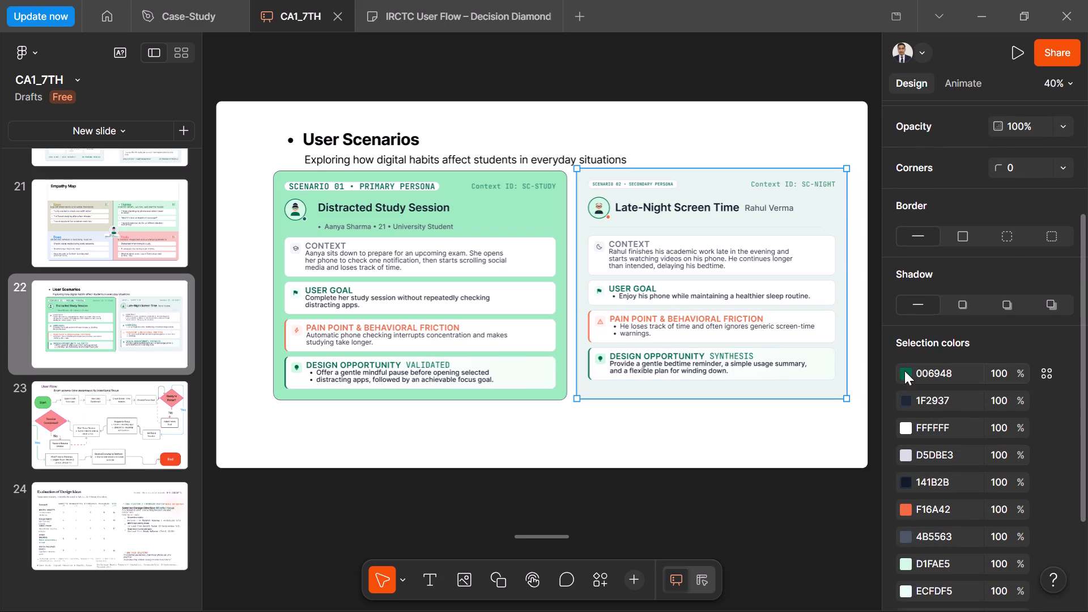
{"action": "left_click", "coordinate": [906, 370]}
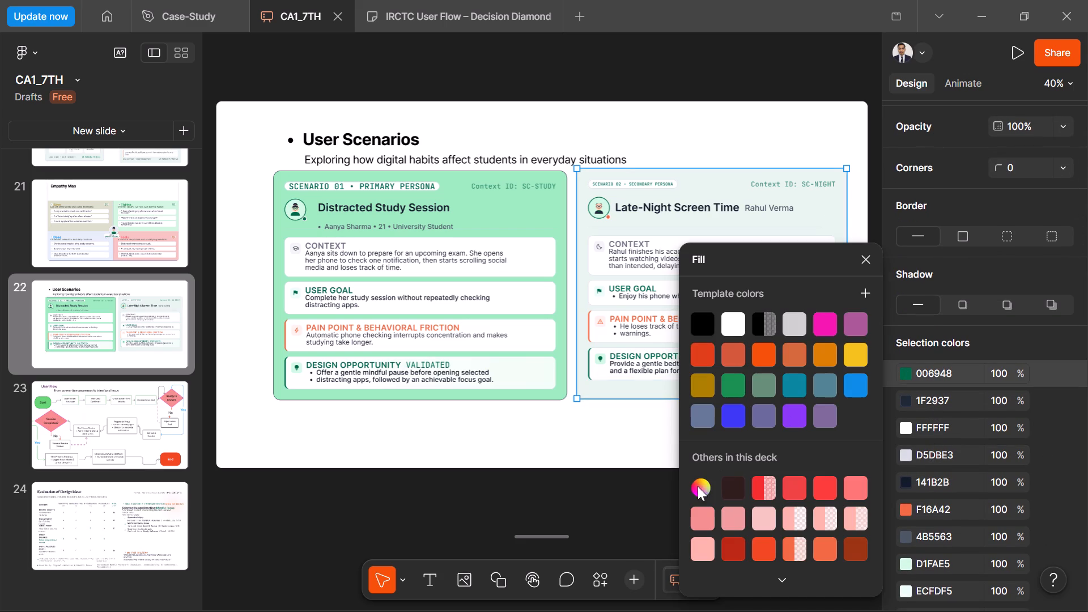
{"action": "left_click", "coordinate": [694, 493]}
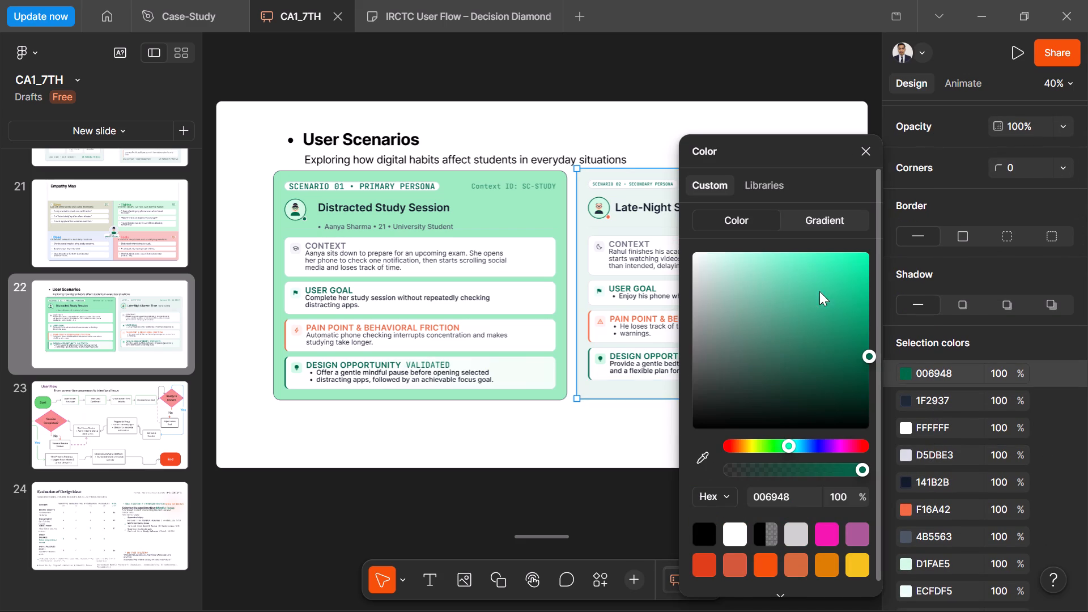
{"action": "left_click", "coordinate": [822, 304]}
{"action": "left_click", "coordinate": [834, 335]}
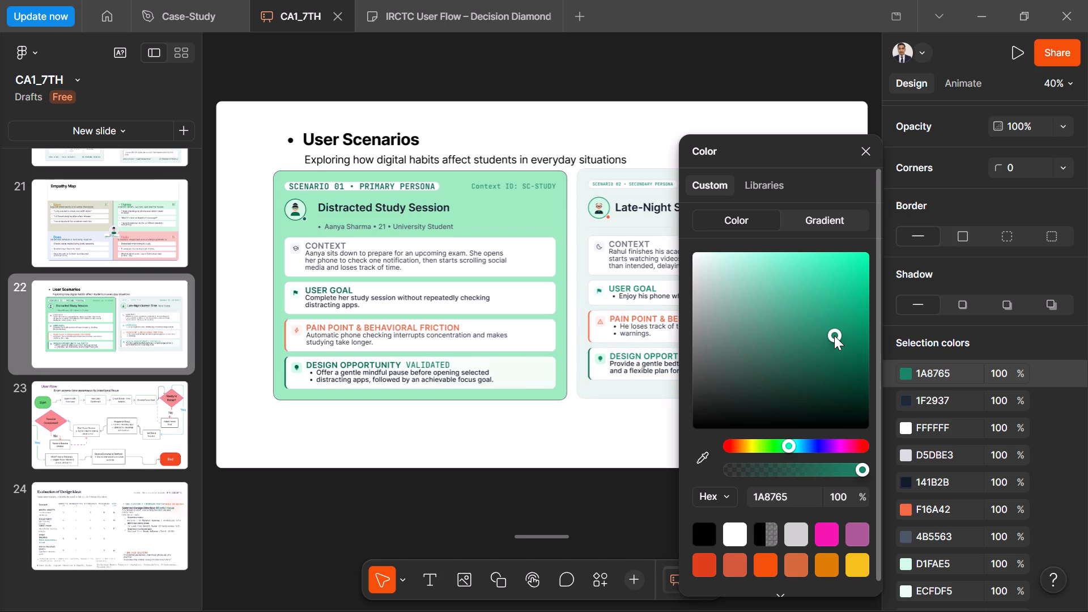
{"action": "left_click", "coordinate": [824, 346]}
{"action": "left_click", "coordinate": [828, 378]}
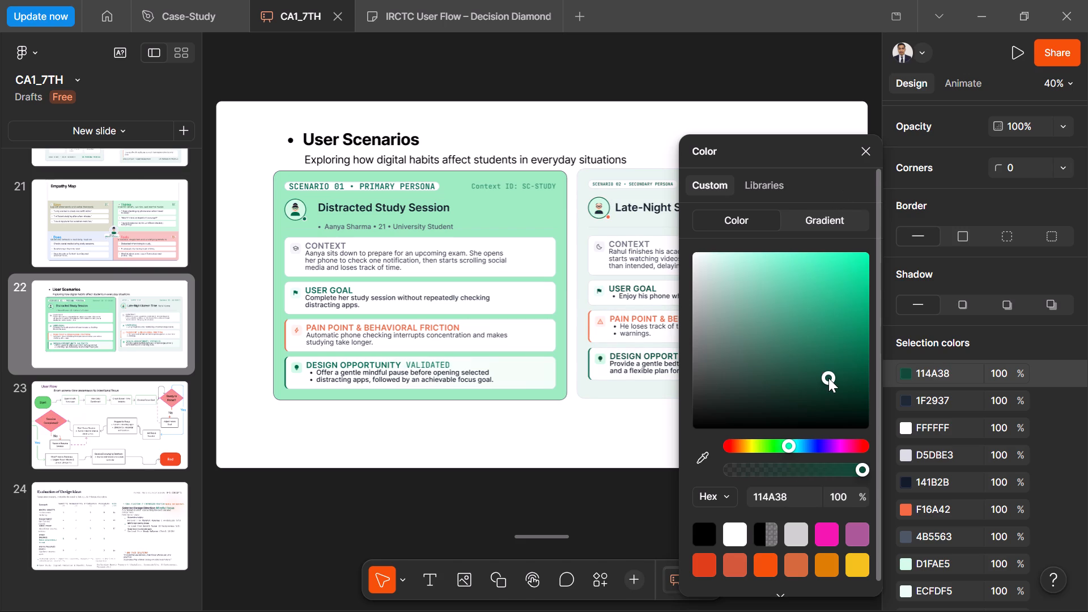
{"action": "left_click", "coordinate": [868, 156]}
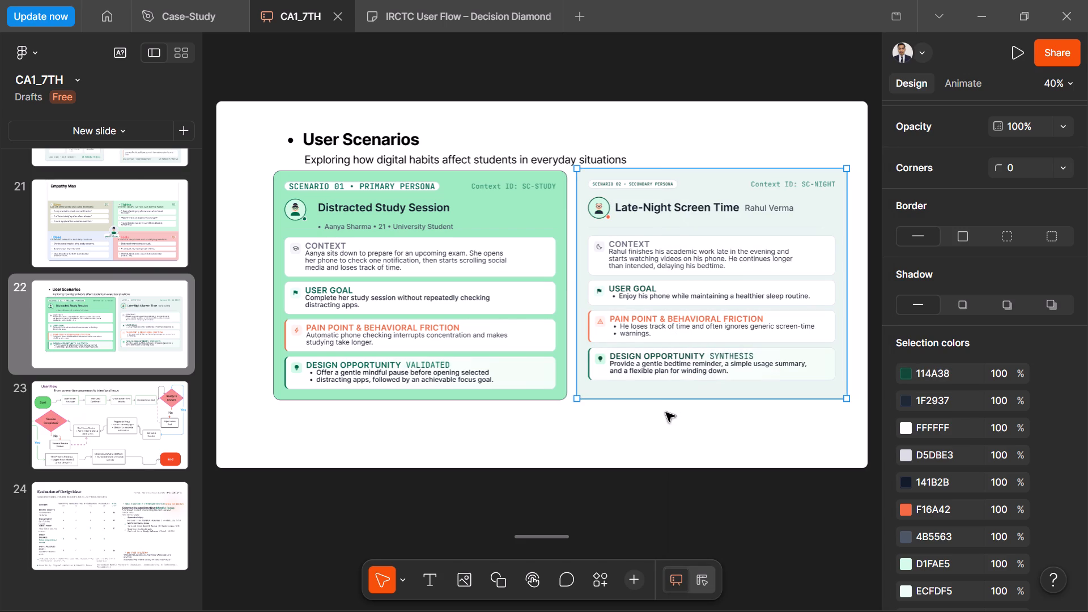
{"action": "left_click", "coordinate": [665, 413]}
Set the fill of the rectangle behind the Late-Night Screen Time card to the custom mint green A0F4C7.
{"action": "left_click", "coordinate": [559, 195]}
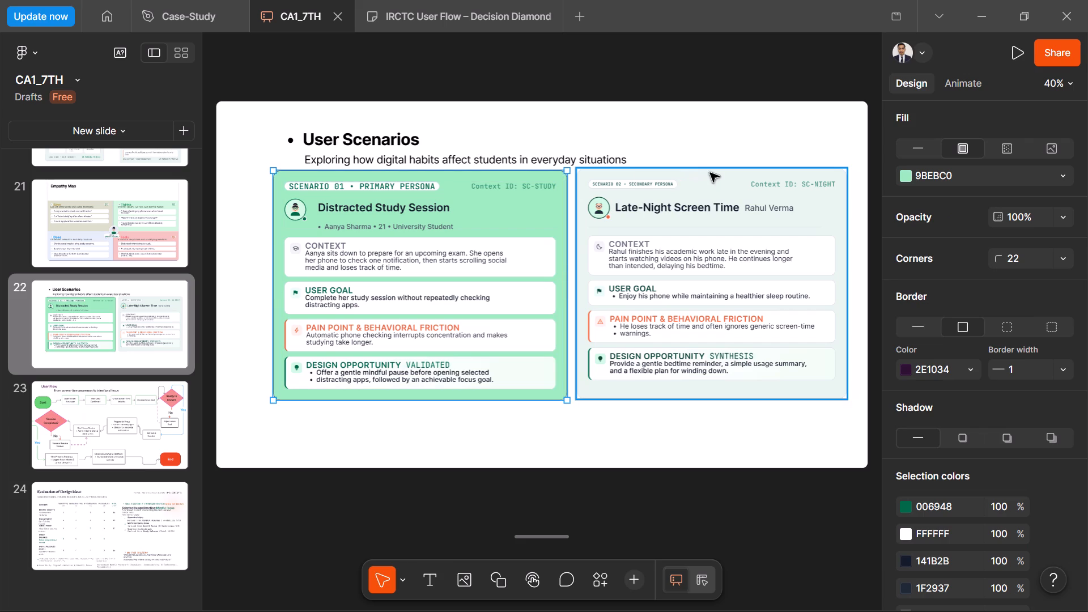
{"action": "left_click", "coordinate": [839, 173]}
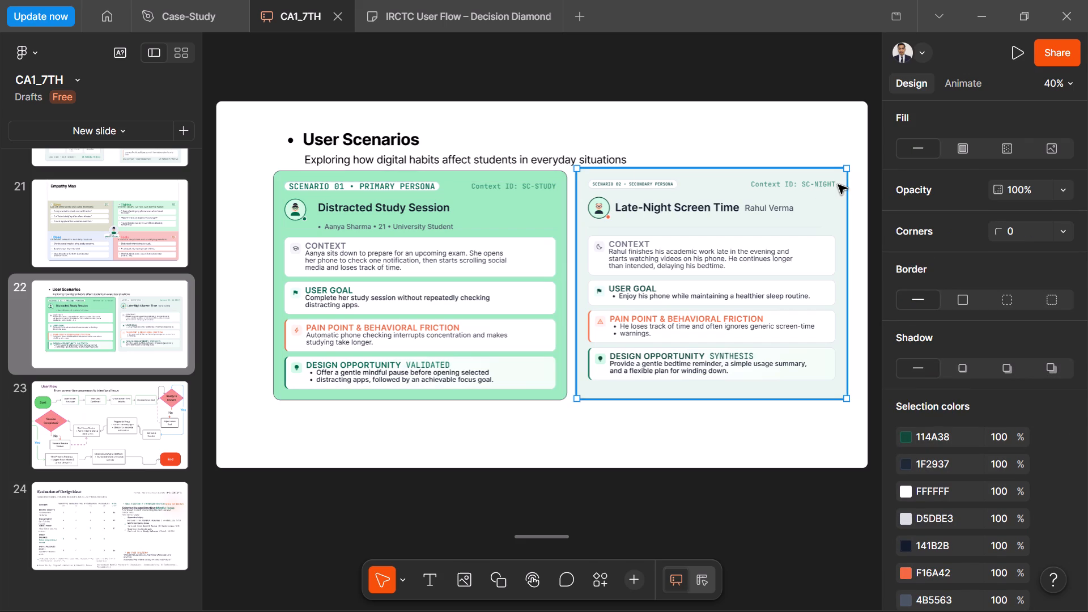
{"action": "left_click", "coordinate": [838, 185]}
{"action": "left_click", "coordinate": [903, 176]}
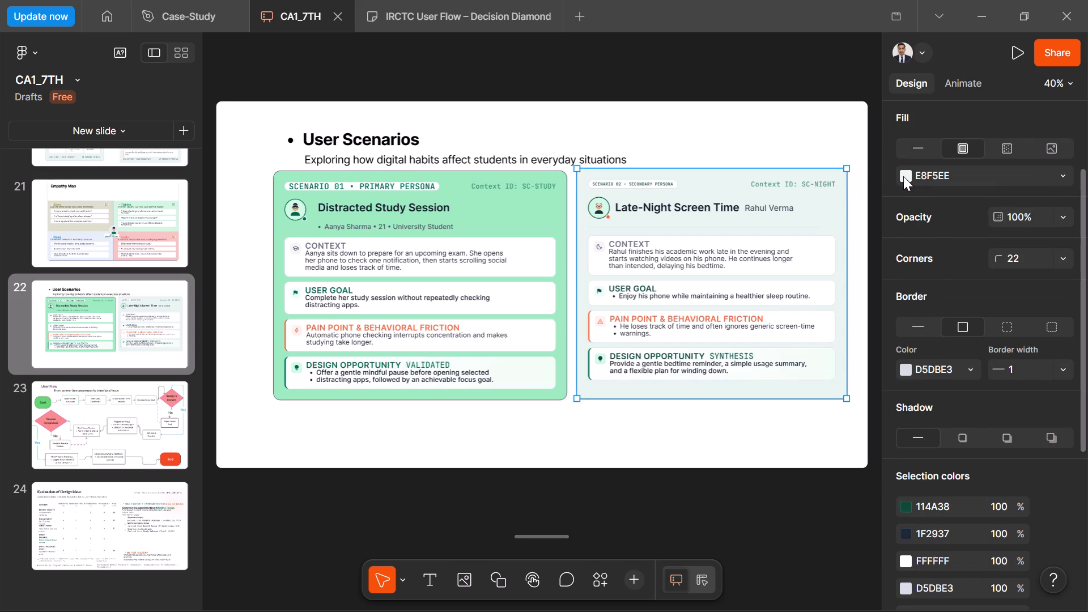
{"action": "left_click", "coordinate": [698, 414]}
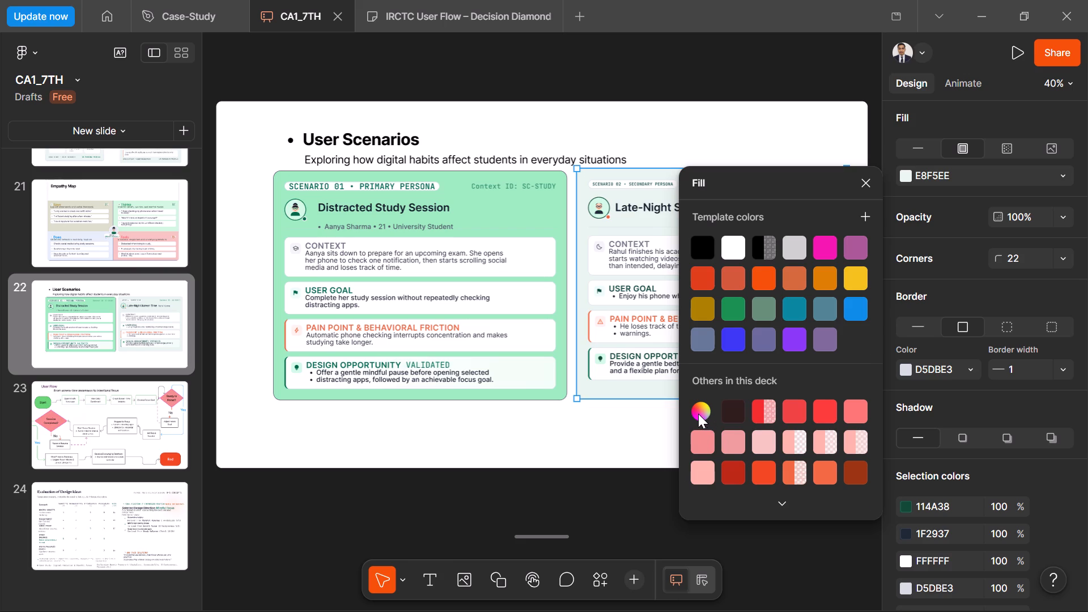
{"action": "left_click_drag", "start_coordinate": [775, 168], "coordinate": [288, 305]}
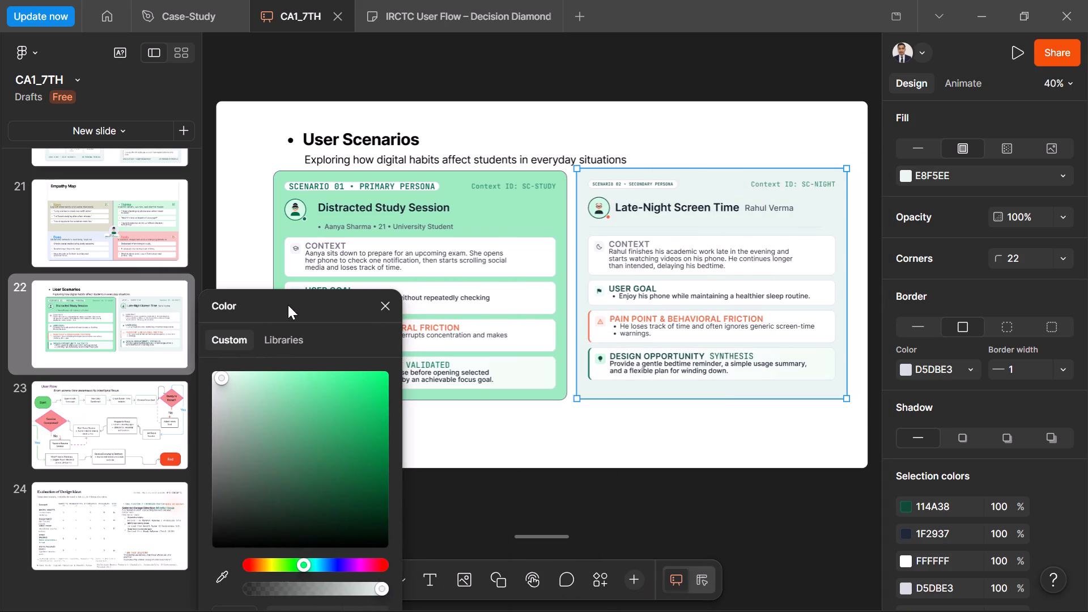
{"action": "left_click", "coordinate": [273, 379]}
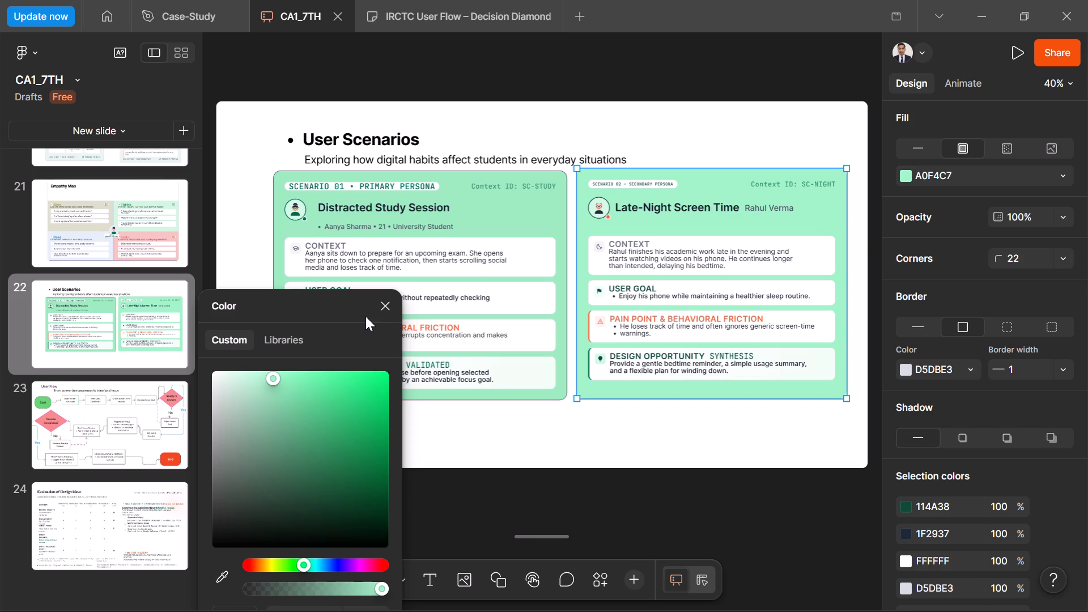
{"action": "left_click", "coordinate": [384, 305]}
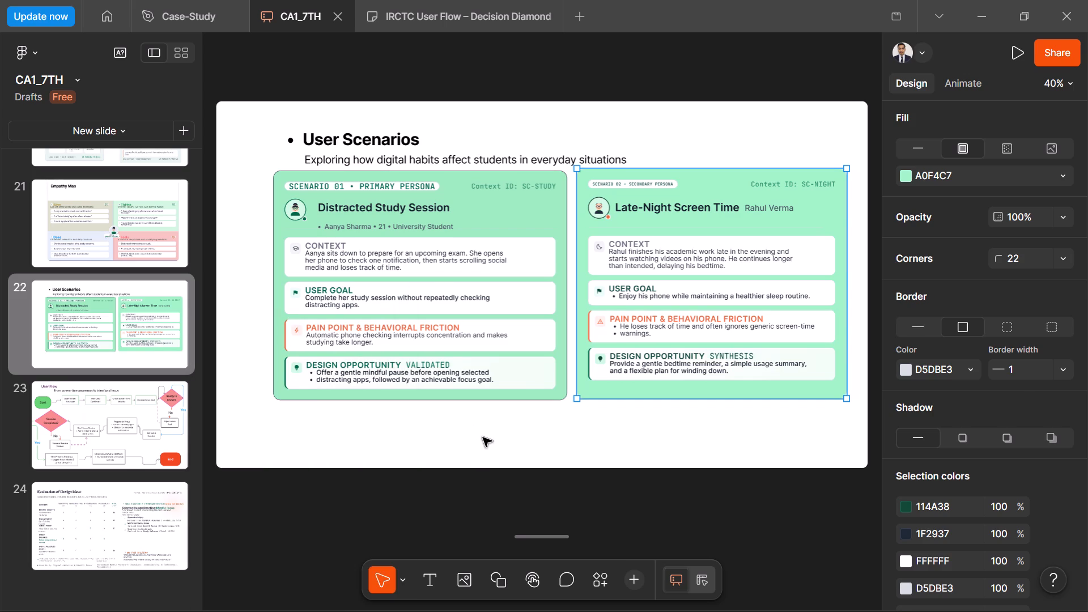
{"action": "left_click", "coordinate": [483, 437]}
{"action": "left_click", "coordinate": [483, 437]}
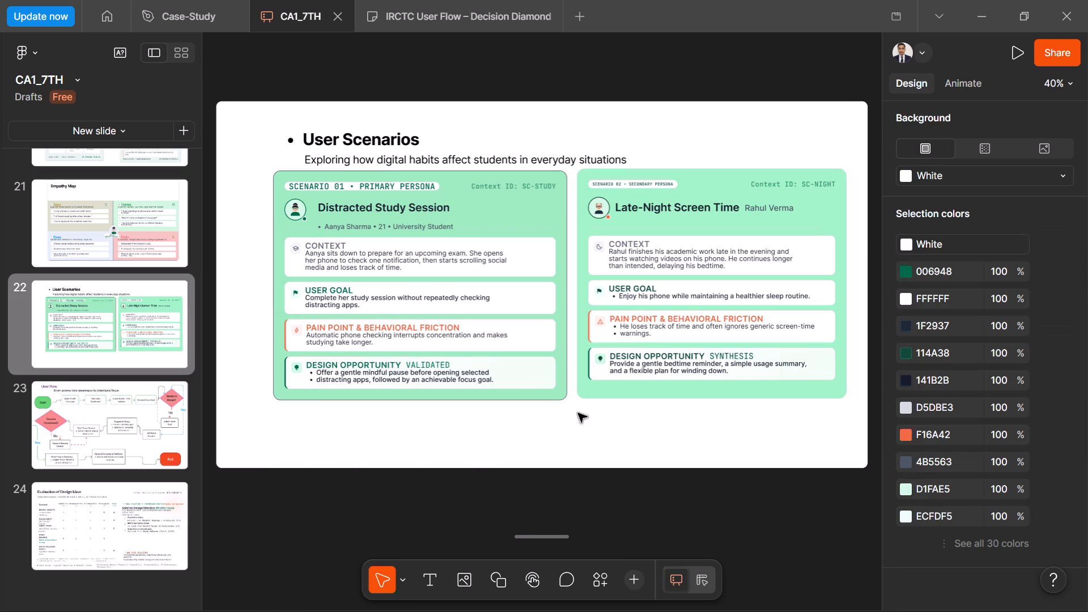
Recolour the Late-Night Screen Time card's 141B2B title and design opportunity text to the template colour Pale Pink.
{"action": "left_click", "coordinate": [608, 394]}
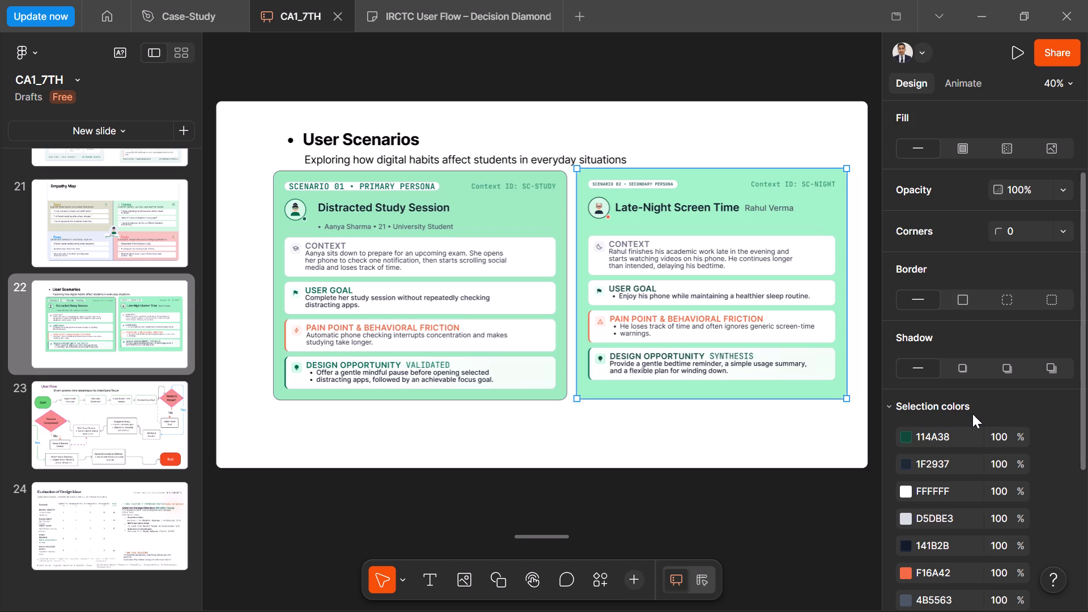
{"action": "left_click", "coordinate": [905, 545]}
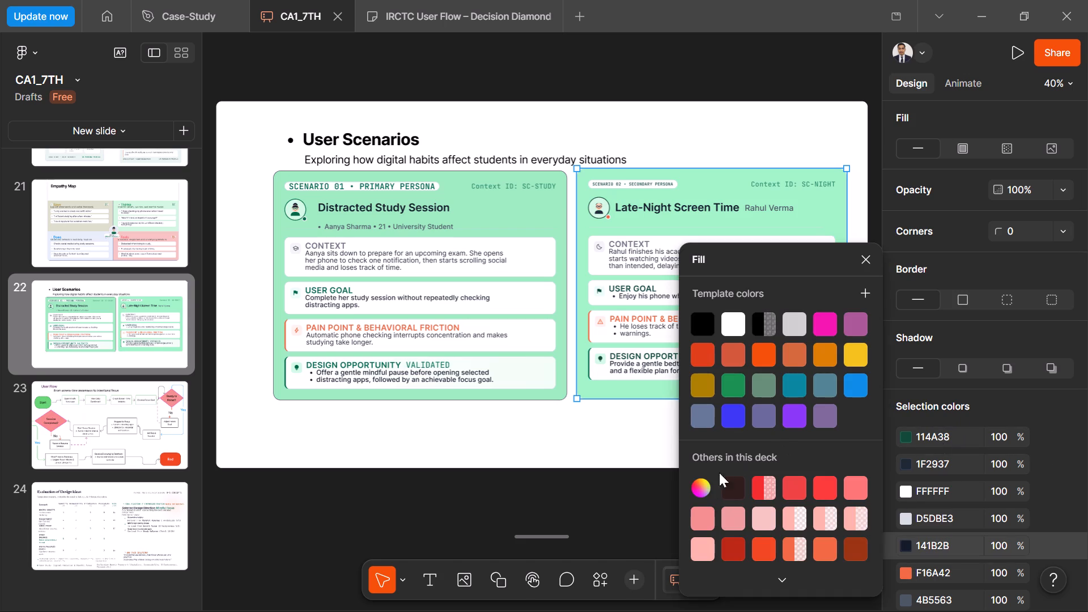
{"action": "left_click", "coordinate": [848, 328]}
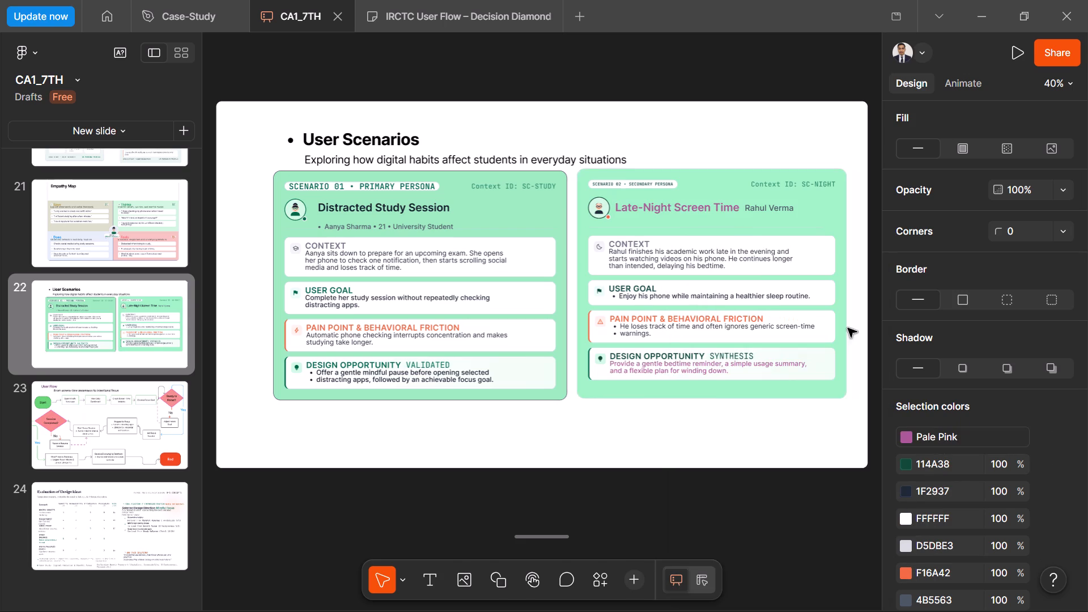
{"action": "left_click", "coordinate": [652, 461]}
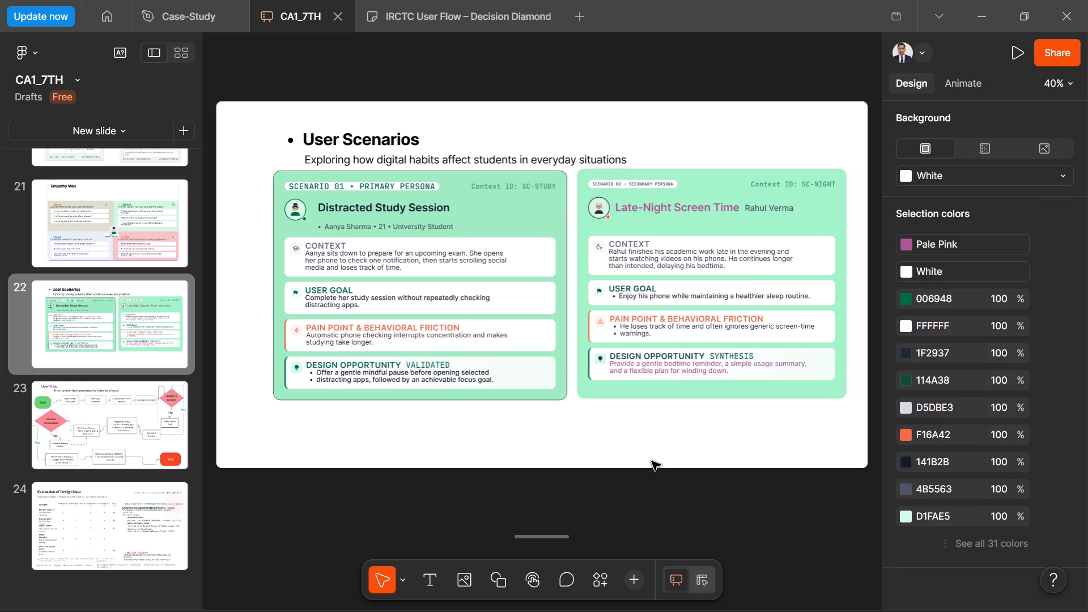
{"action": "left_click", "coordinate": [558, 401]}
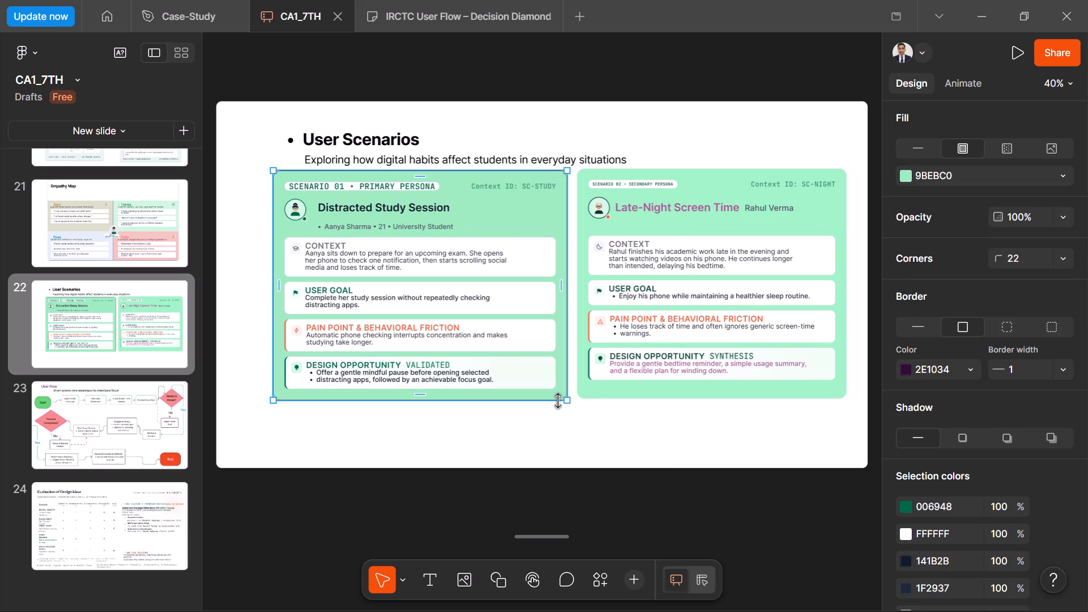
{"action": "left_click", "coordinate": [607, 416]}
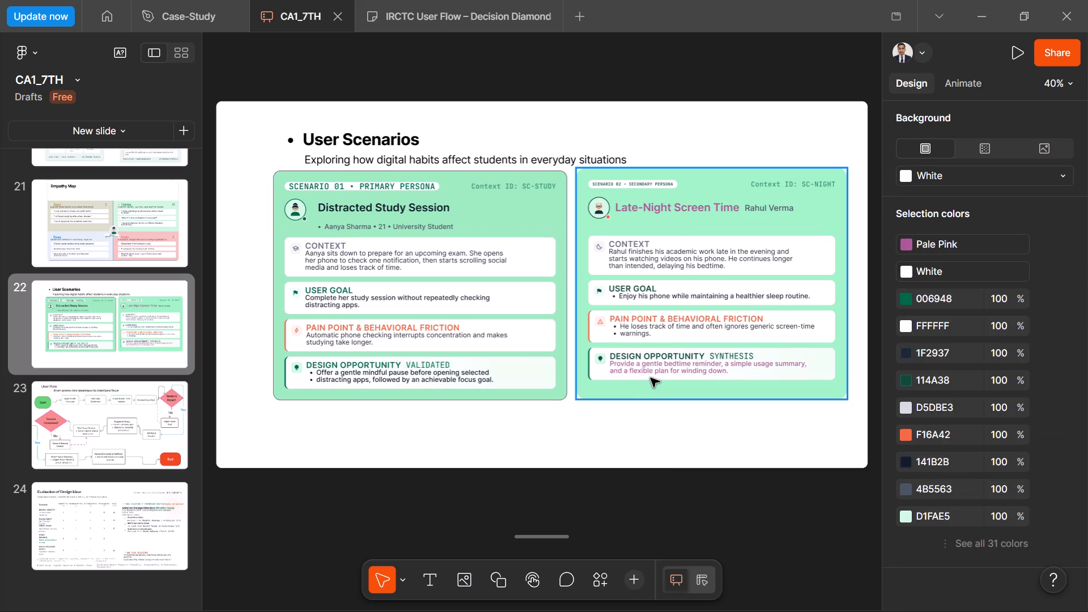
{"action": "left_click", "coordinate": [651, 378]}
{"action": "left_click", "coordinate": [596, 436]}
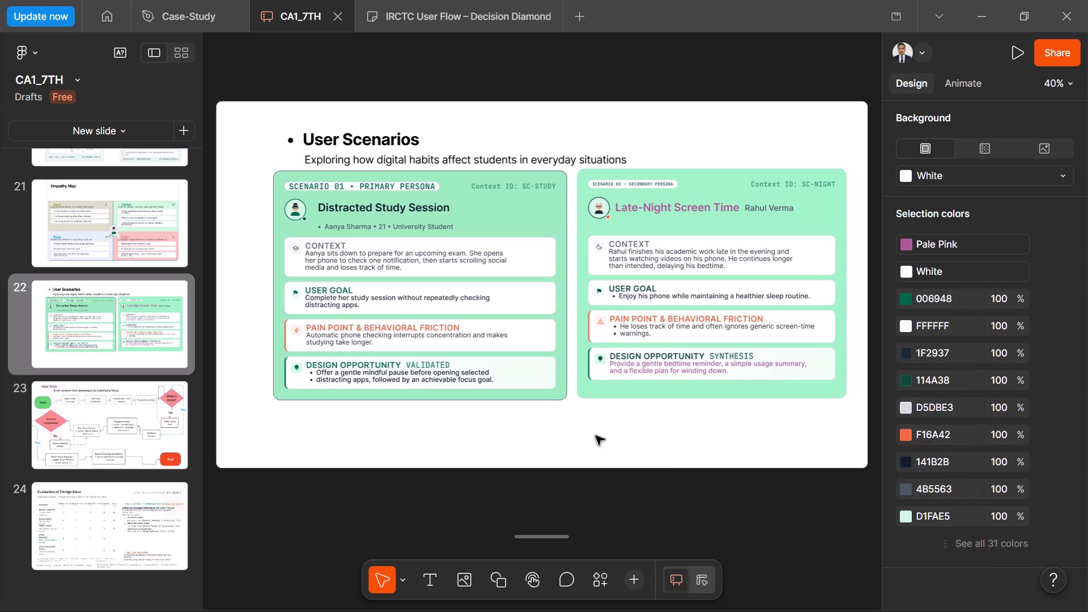
Fine-tune the fill of the rectangle behind the Late-Night Screen Time card to the custom mint green 9BEBC0, matching the Distracted Study Session card.
{"action": "left_click", "coordinate": [826, 209]}
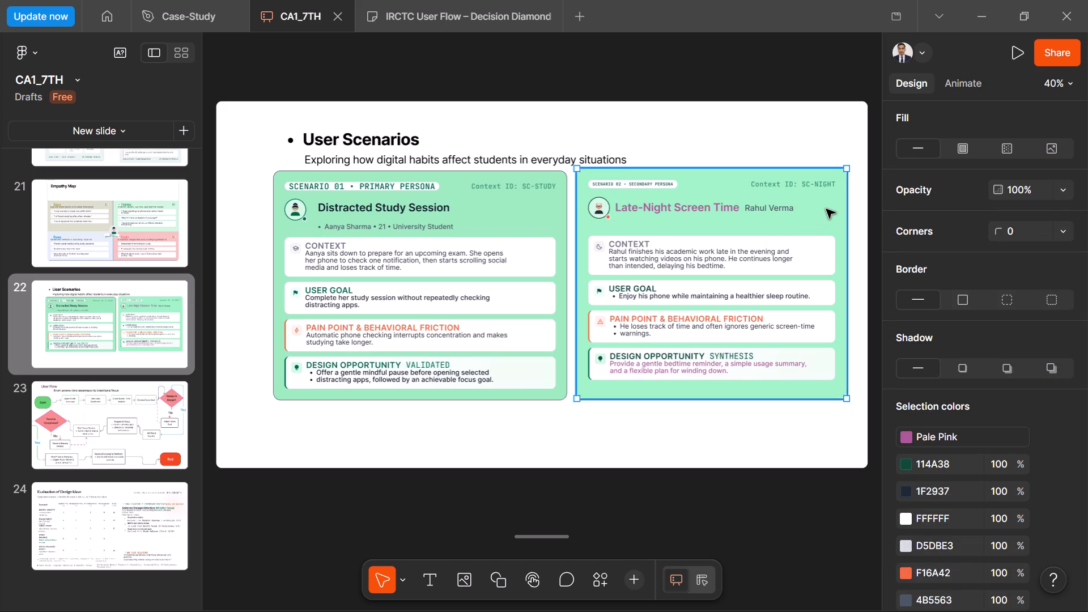
{"action": "left_click", "coordinate": [820, 397]}
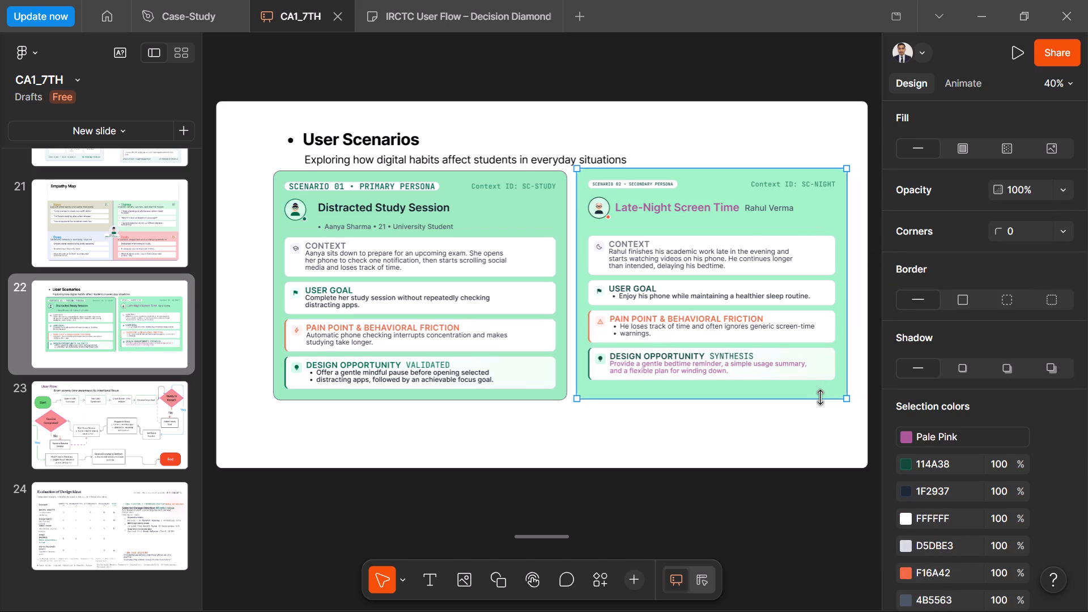
{"action": "left_click", "coordinate": [846, 209]}
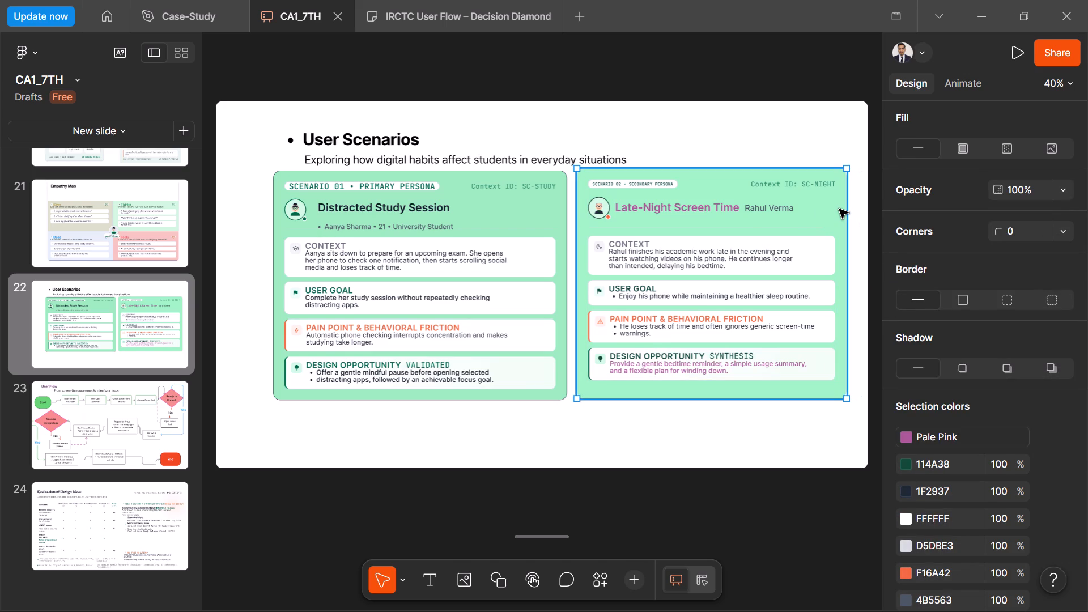
{"action": "left_click", "coordinate": [839, 209]}
{"action": "left_click", "coordinate": [908, 173]}
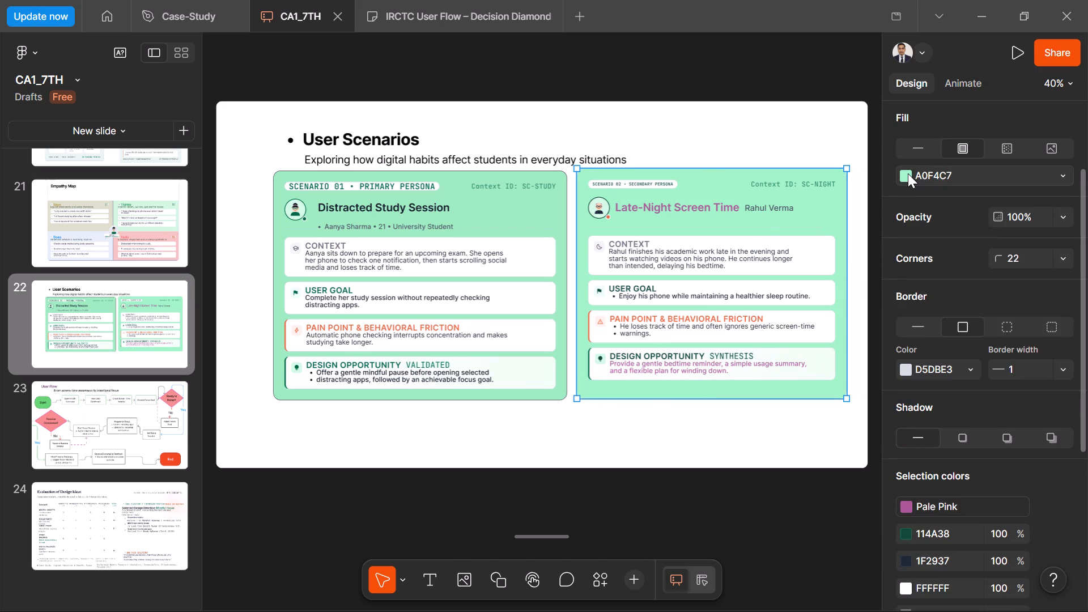
{"action": "left_click", "coordinate": [699, 413]}
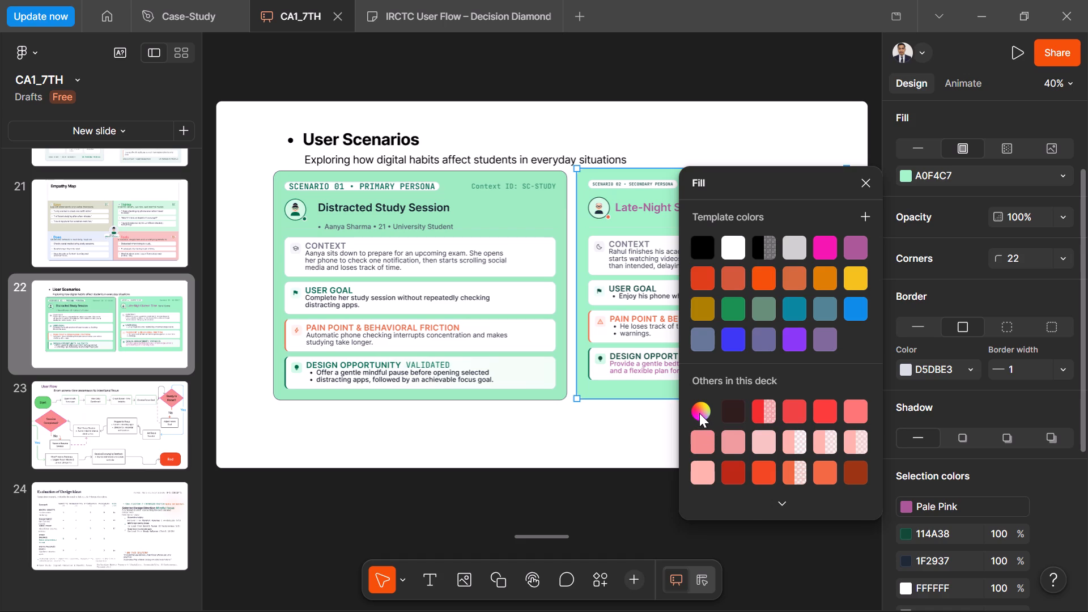
{"action": "left_click_drag", "start_coordinate": [805, 165], "coordinate": [372, 294]}
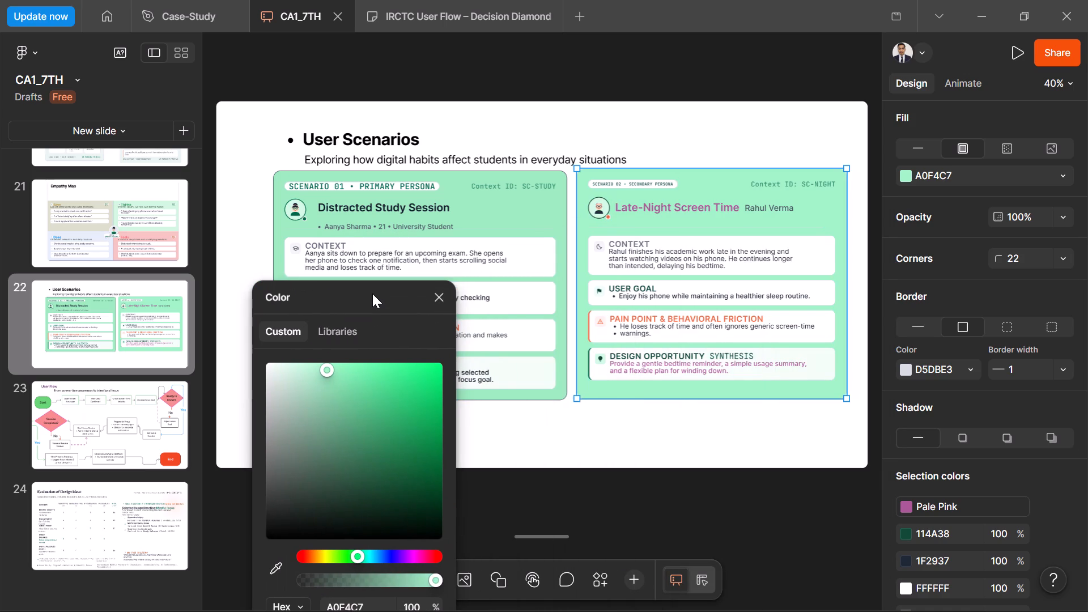
{"action": "left_click", "coordinate": [328, 377]}
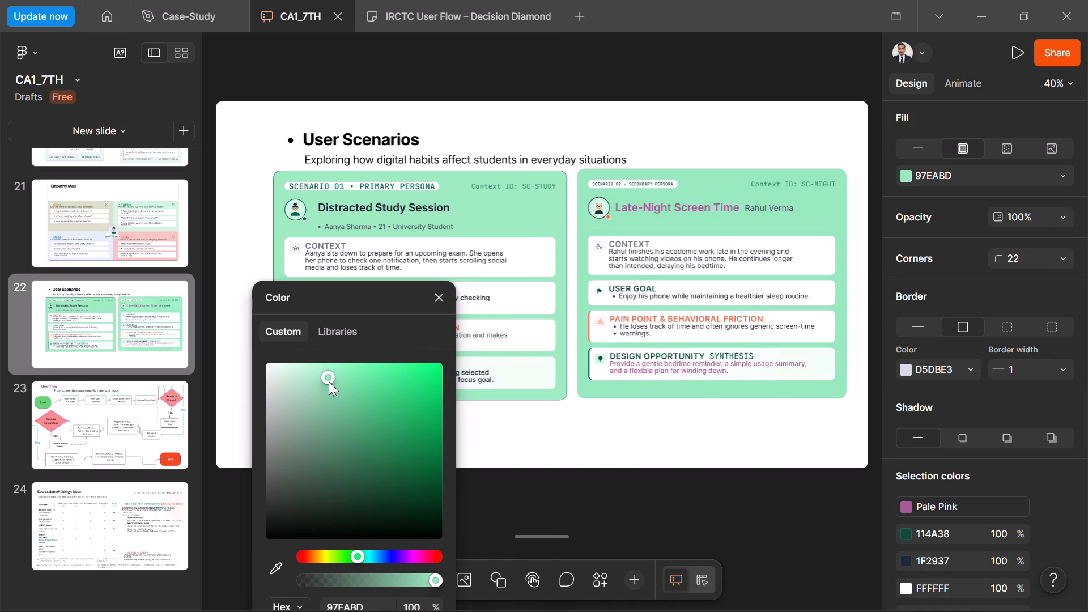
{"action": "left_click", "coordinate": [330, 384]}
{"action": "left_click", "coordinate": [312, 364]}
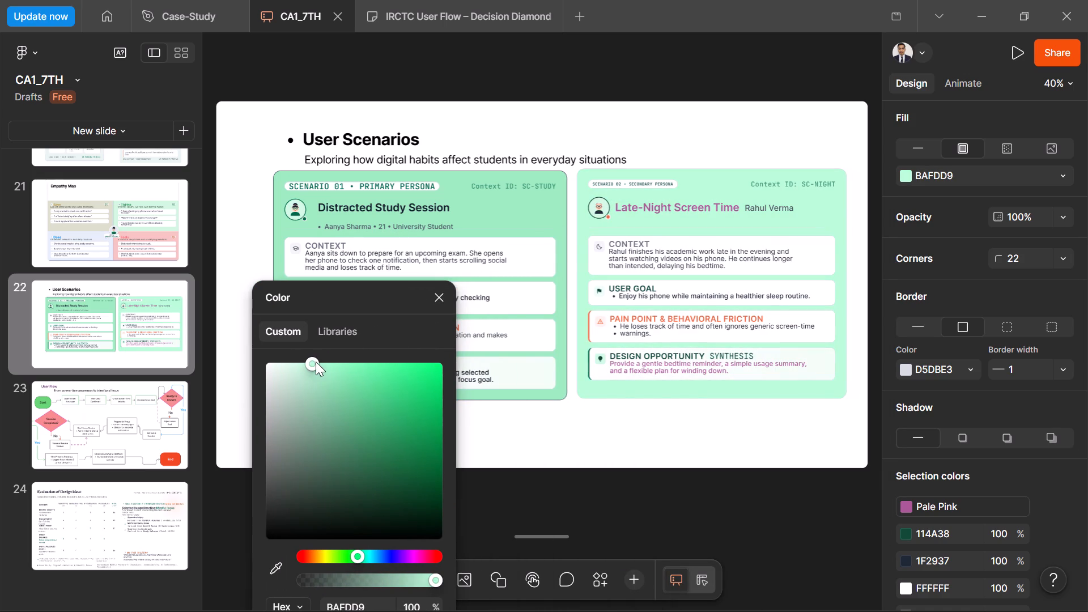
{"action": "left_click", "coordinate": [325, 366]}
{"action": "left_click", "coordinate": [342, 367]}
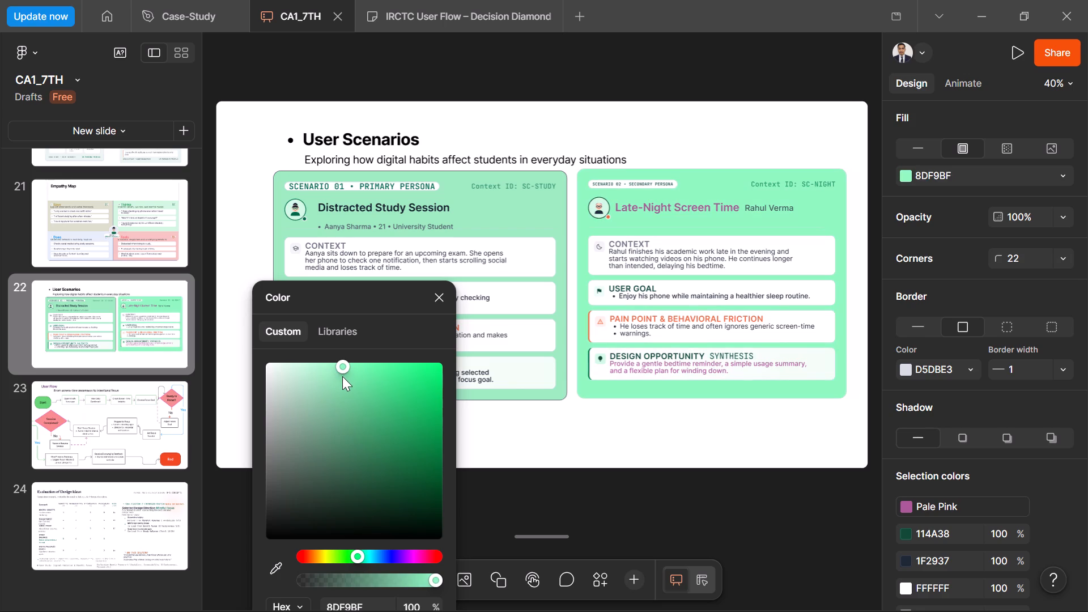
{"action": "left_click", "coordinate": [340, 380]}
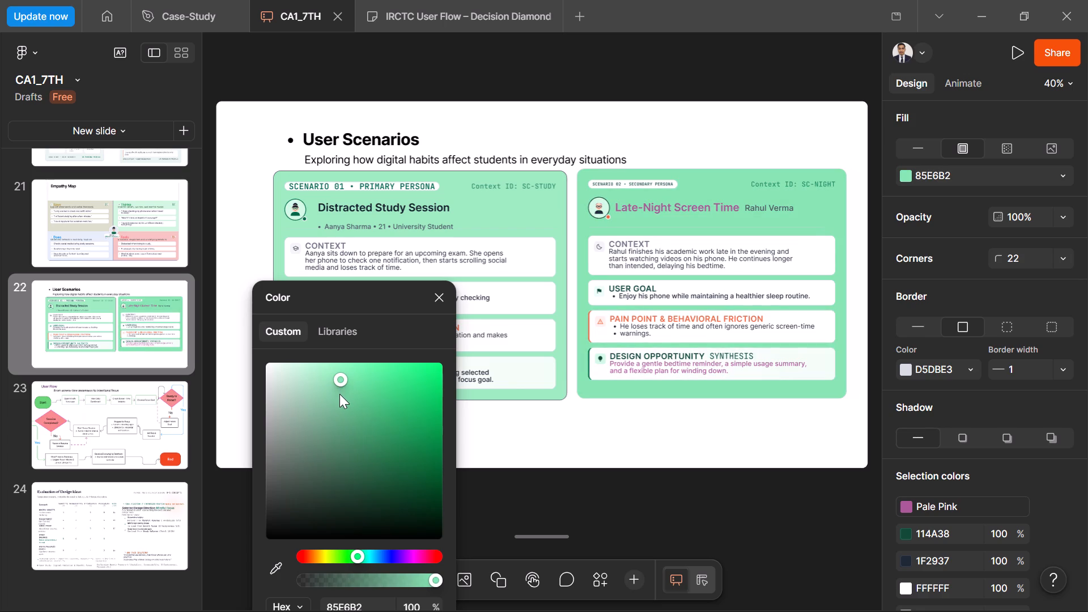
{"action": "left_click", "coordinate": [349, 373]}
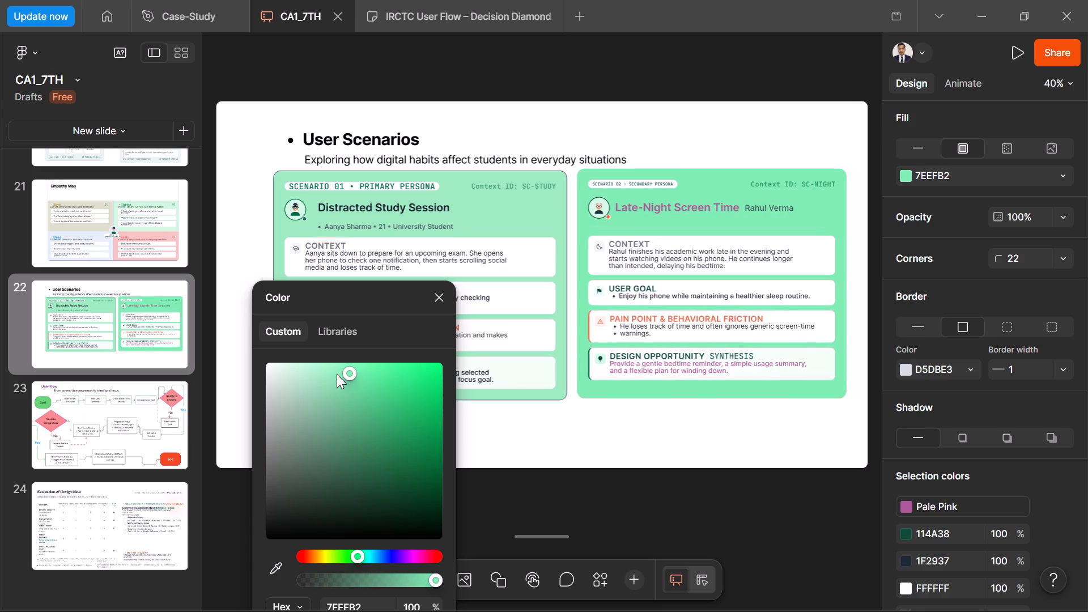
{"action": "left_click", "coordinate": [337, 374]}
{"action": "left_click", "coordinate": [326, 385]}
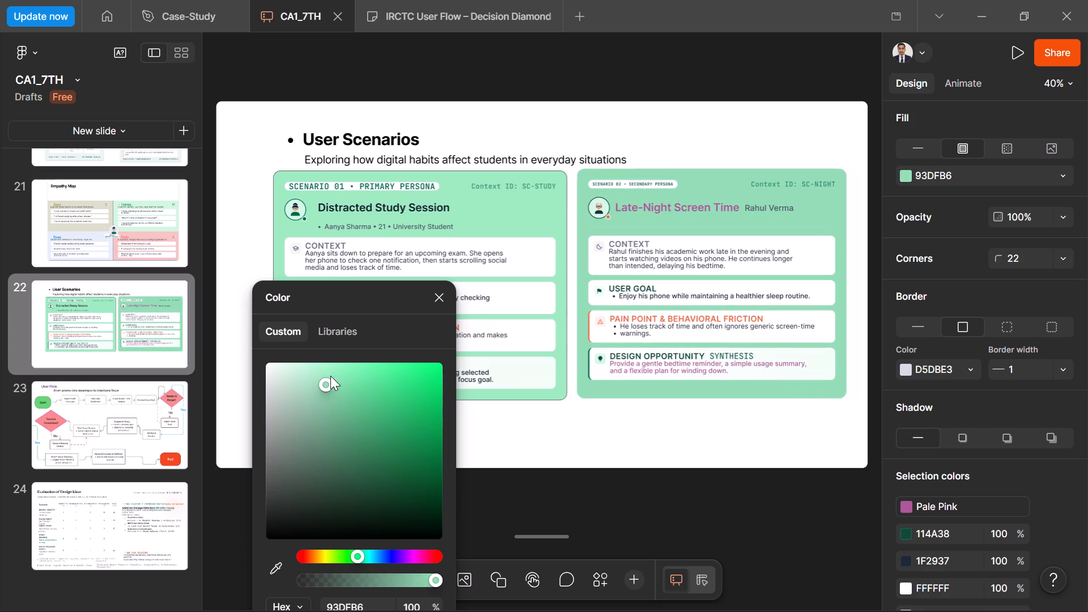
{"action": "left_click", "coordinate": [330, 375]}
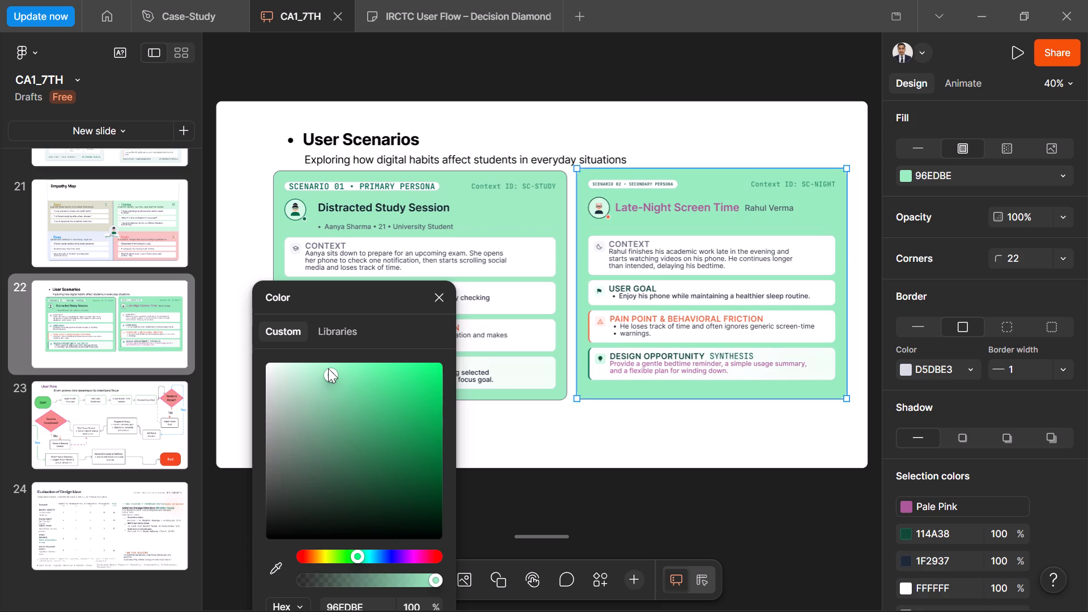
{"action": "left_click", "coordinate": [328, 368]}
{"action": "left_click", "coordinate": [325, 381]}
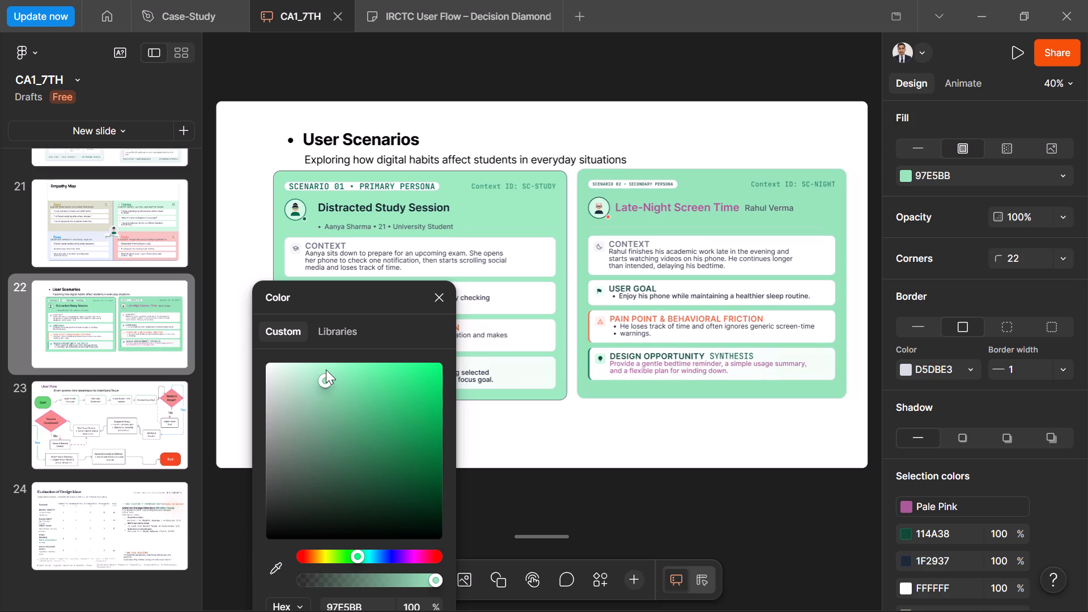
{"action": "left_click", "coordinate": [326, 367]}
{"action": "left_click", "coordinate": [325, 373]}
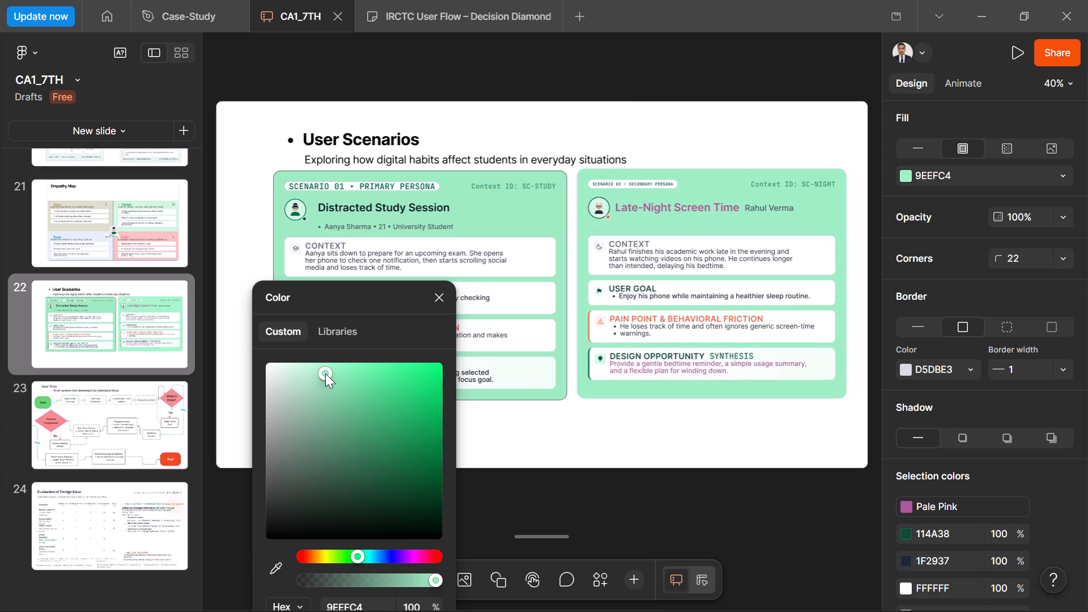
{"action": "left_click", "coordinate": [326, 376]}
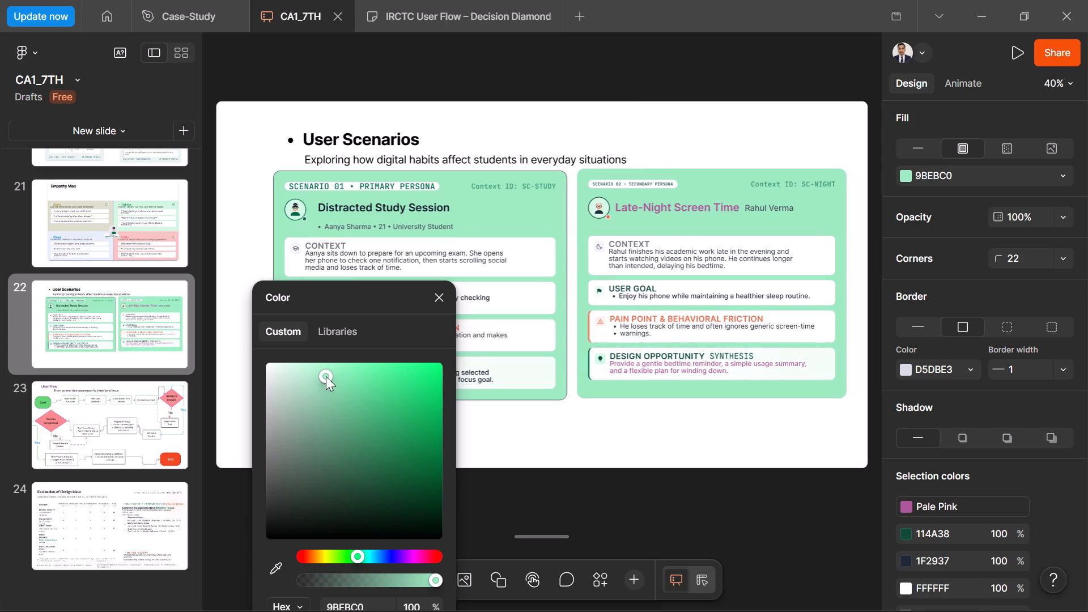
{"action": "left_click", "coordinate": [435, 298]}
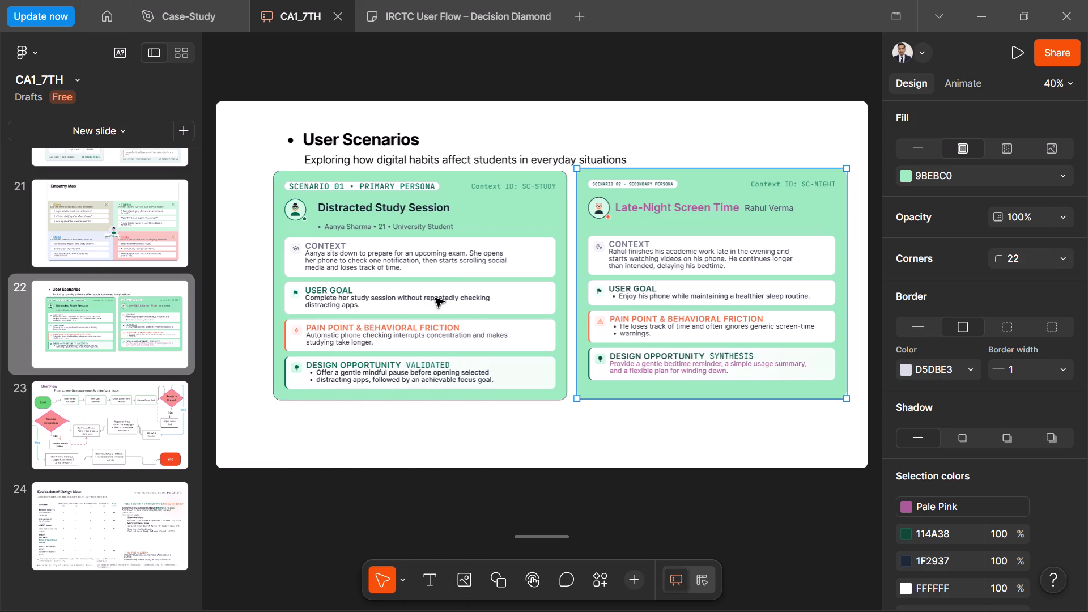
{"action": "left_click", "coordinate": [530, 435]}
{"action": "left_click", "coordinate": [530, 435]}
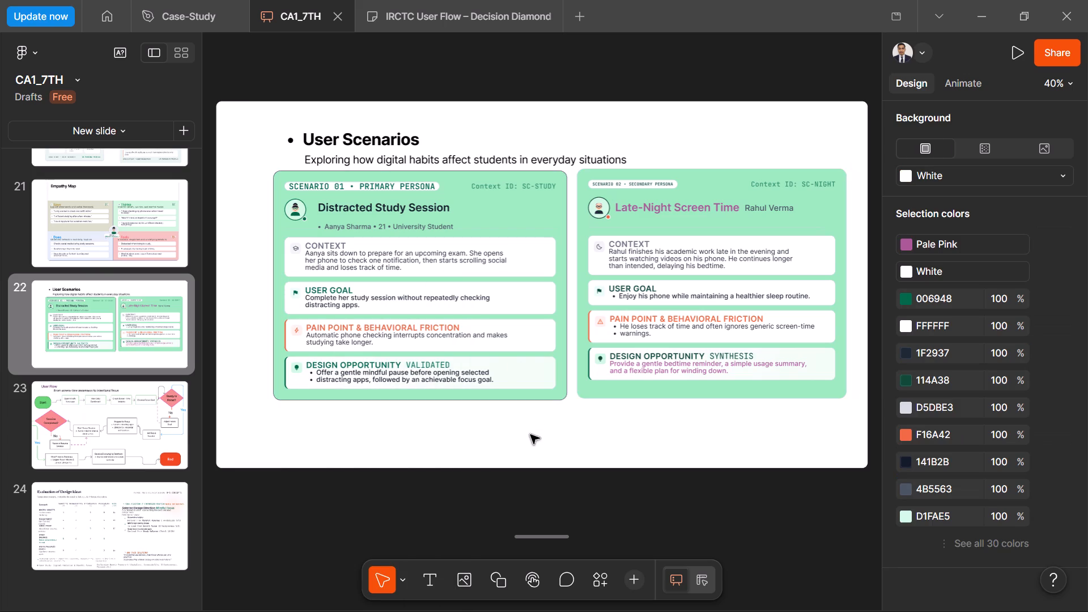
Set the "SCENARIO 02 • SECONDARY PERSONA" label to font size 24, matching the "SCENARIO 01 • PRIMARY PERSONA" label.
{"action": "triple_click", "coordinate": [417, 188]}
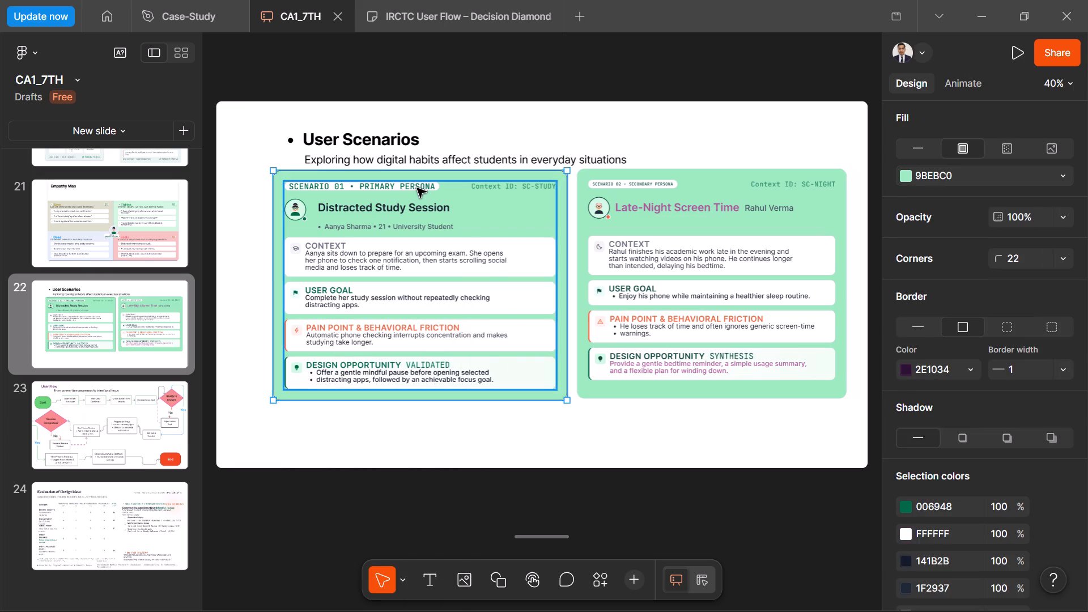
{"action": "triple_click", "coordinate": [417, 188]}
{"action": "left_click", "coordinate": [417, 188]}
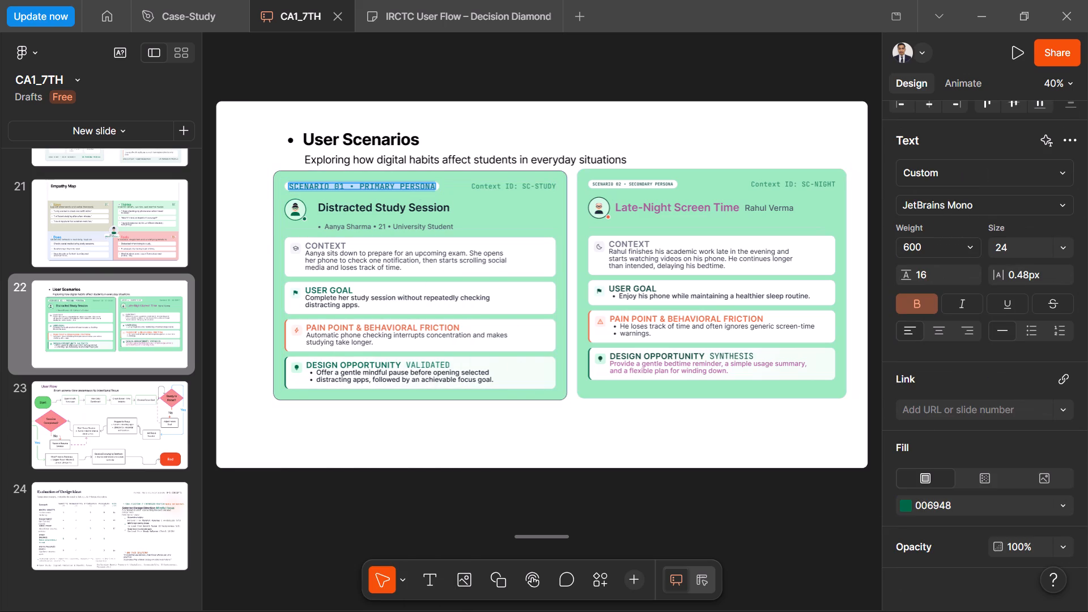
{"action": "triple_click", "coordinate": [614, 185]}
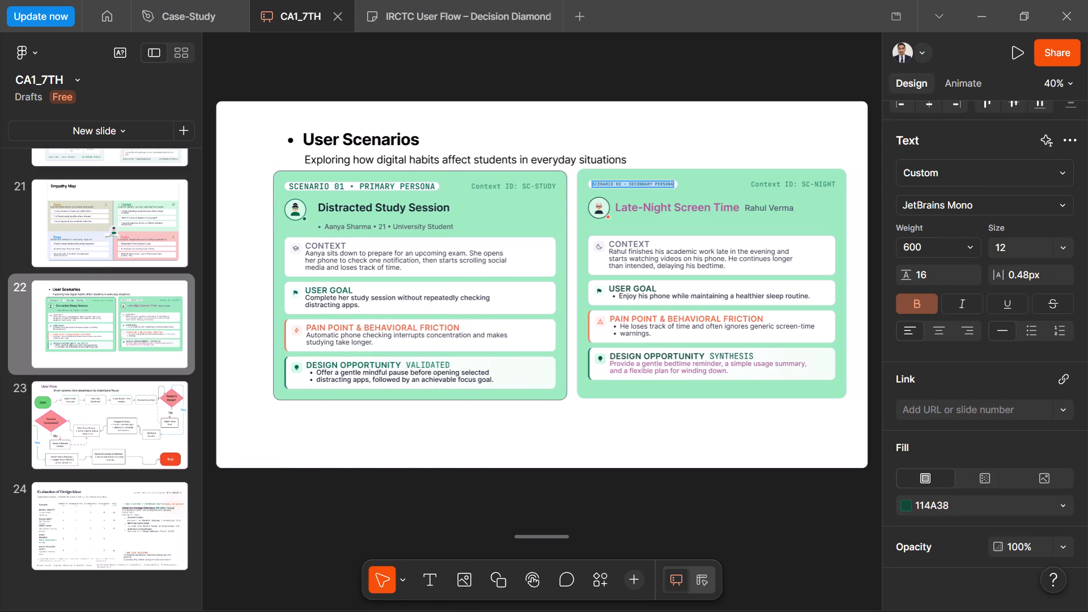
{"action": "left_click", "coordinate": [614, 185]}
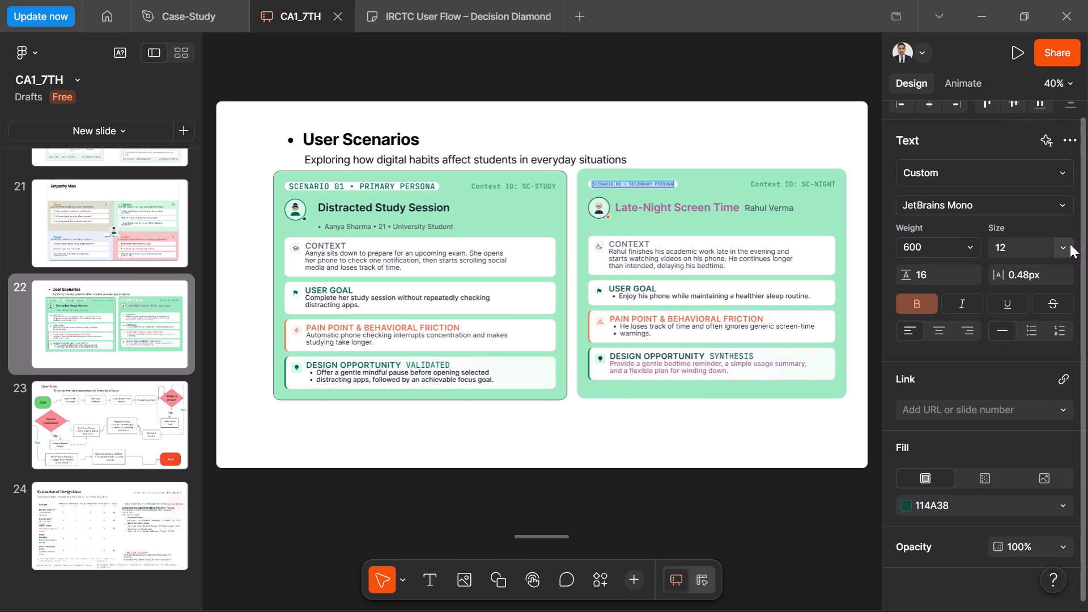
{"action": "left_click", "coordinate": [1070, 244]}
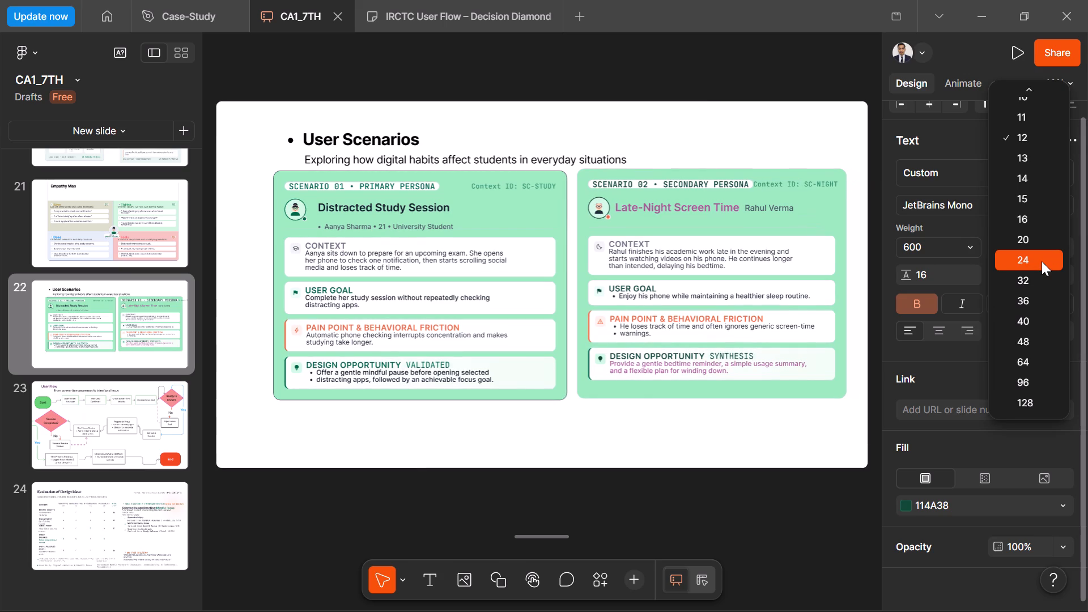
{"action": "left_click", "coordinate": [1042, 261]}
{"action": "left_click", "coordinate": [794, 136]}
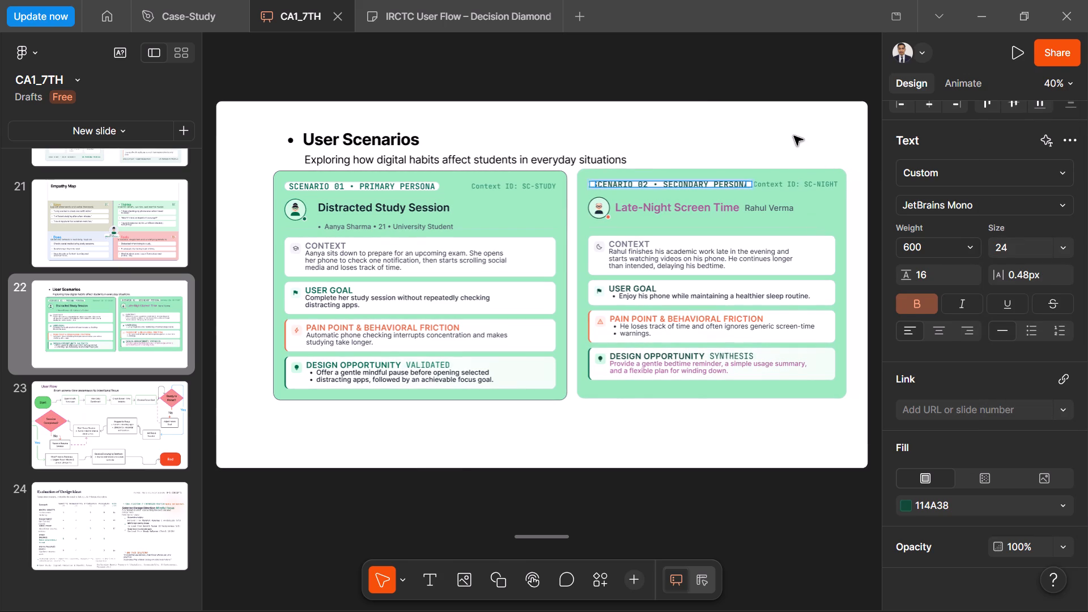
{"action": "left_click", "coordinate": [794, 136]}
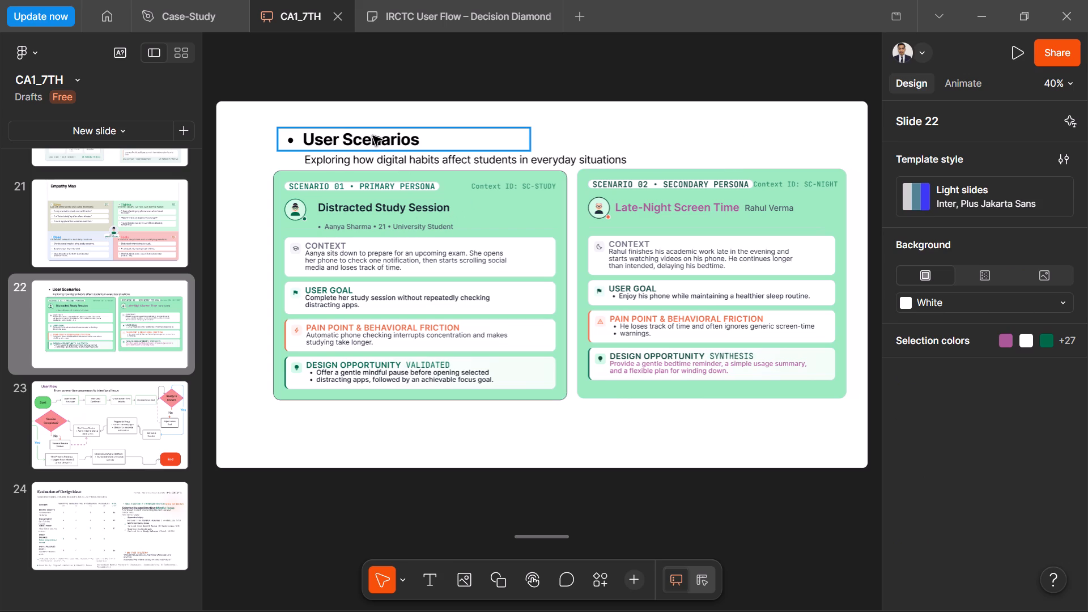
Move the User Scenarios heading slightly up and to the left, away from its subtitle.
{"action": "left_click_drag", "start_coordinate": [373, 136], "coordinate": [367, 126]}
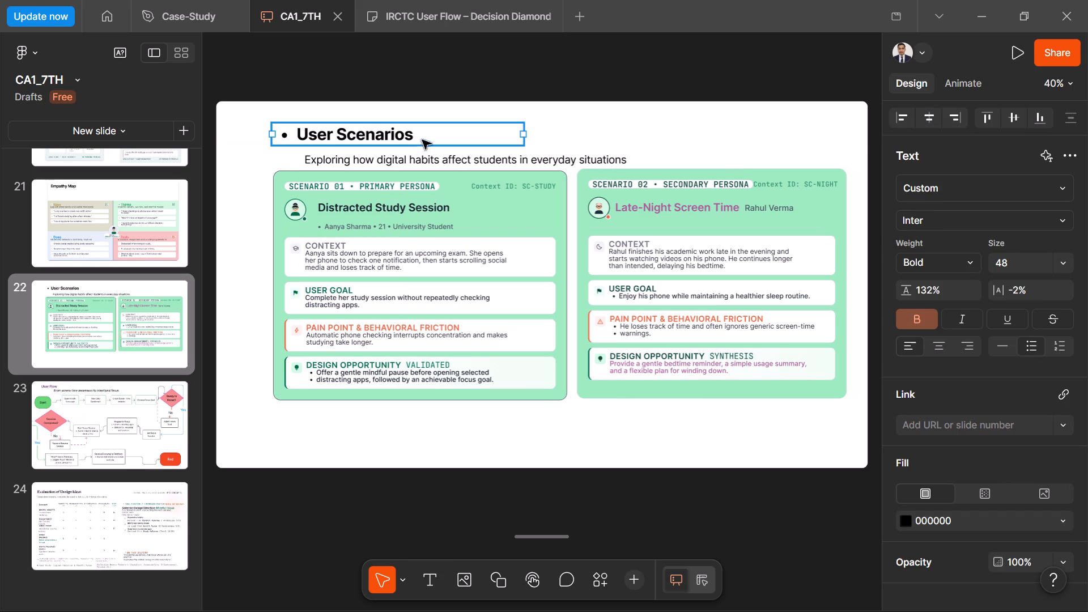
{"action": "left_click", "coordinate": [428, 163]}
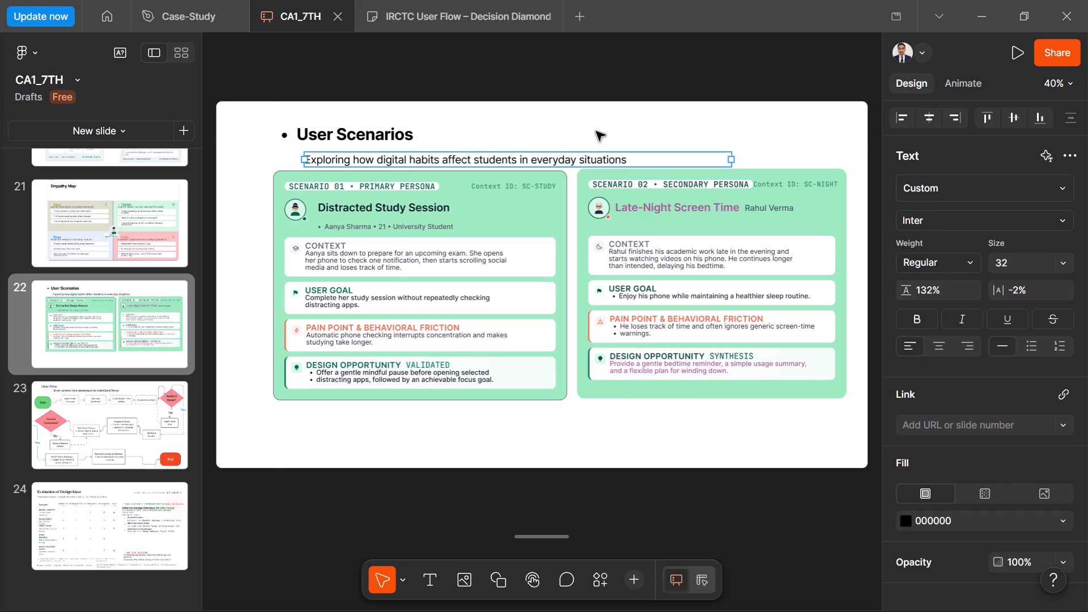
{"action": "left_click", "coordinate": [596, 131]}
On the Empathy Map slide, change the Says quadrant's fill to the custom soft yellow E5EB9F.
{"action": "left_click", "coordinate": [120, 249]}
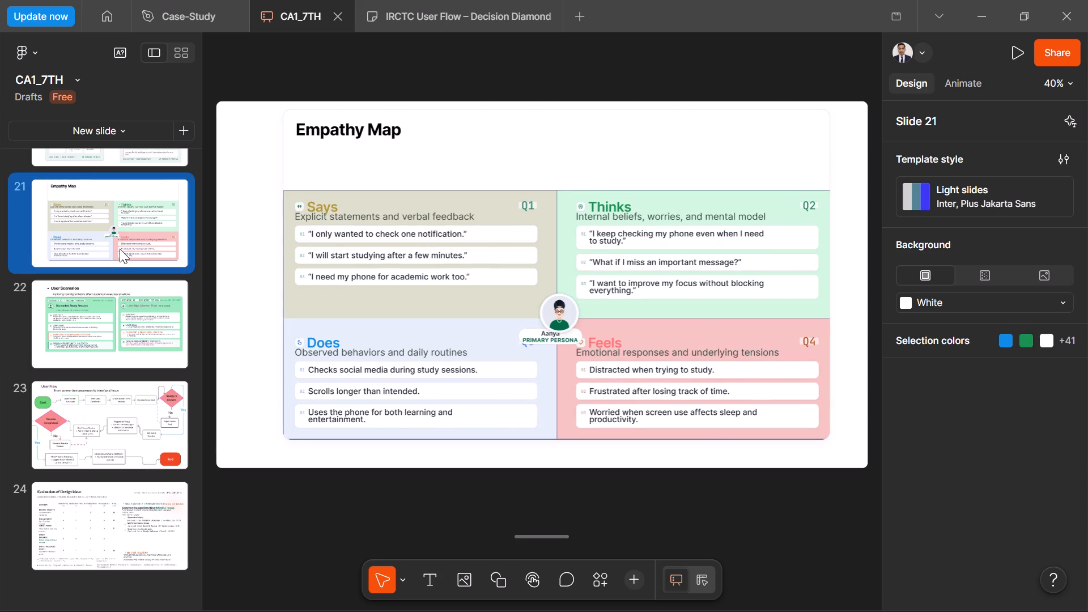
{"action": "left_click", "coordinate": [426, 304]}
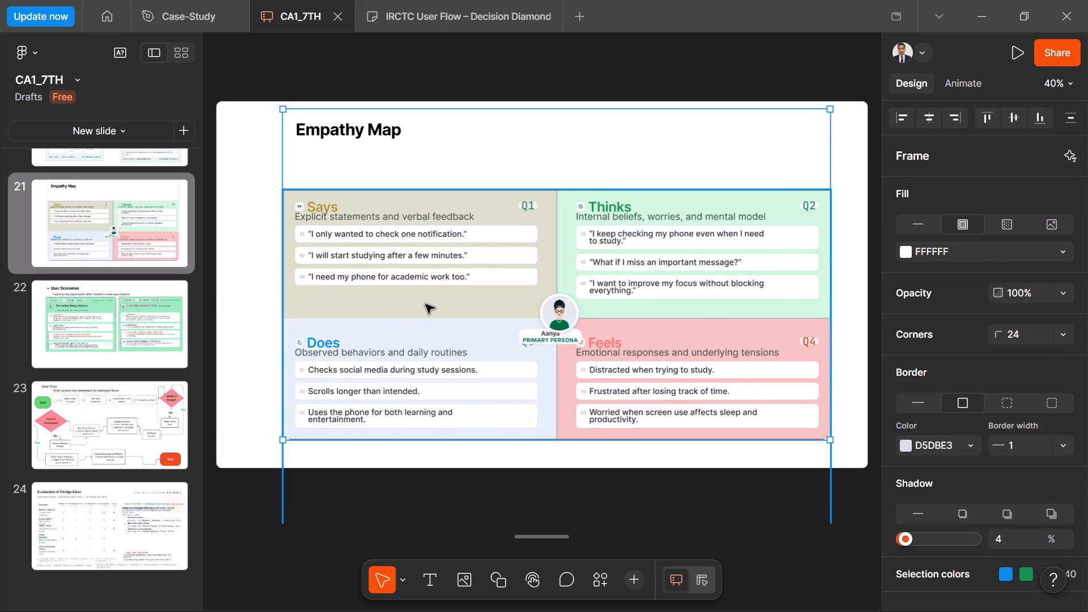
{"action": "left_click", "coordinate": [426, 304]}
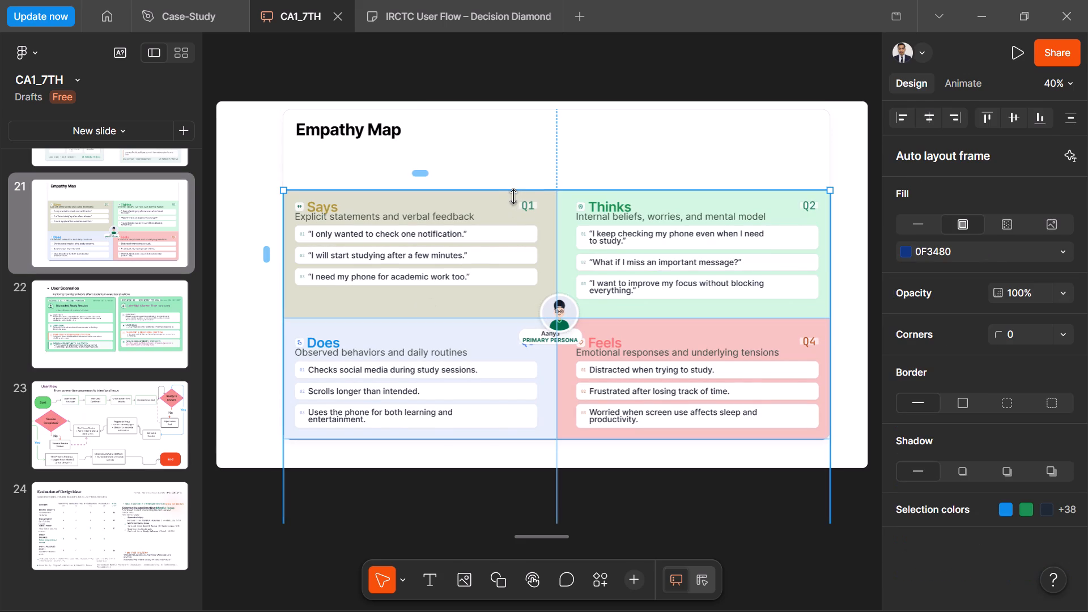
{"action": "left_click", "coordinate": [548, 216]}
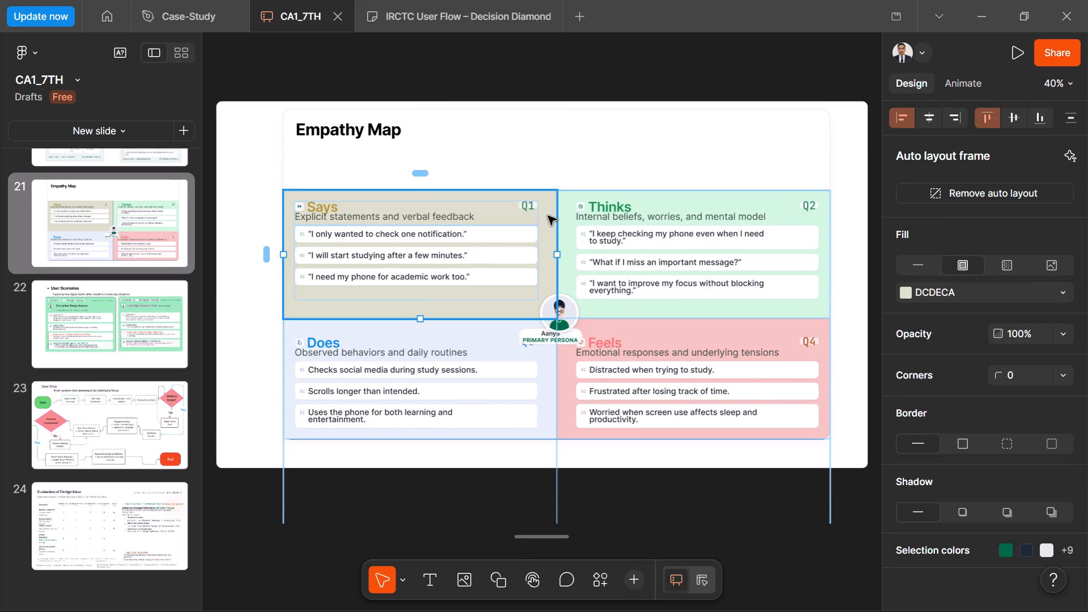
{"action": "left_click", "coordinate": [559, 148]}
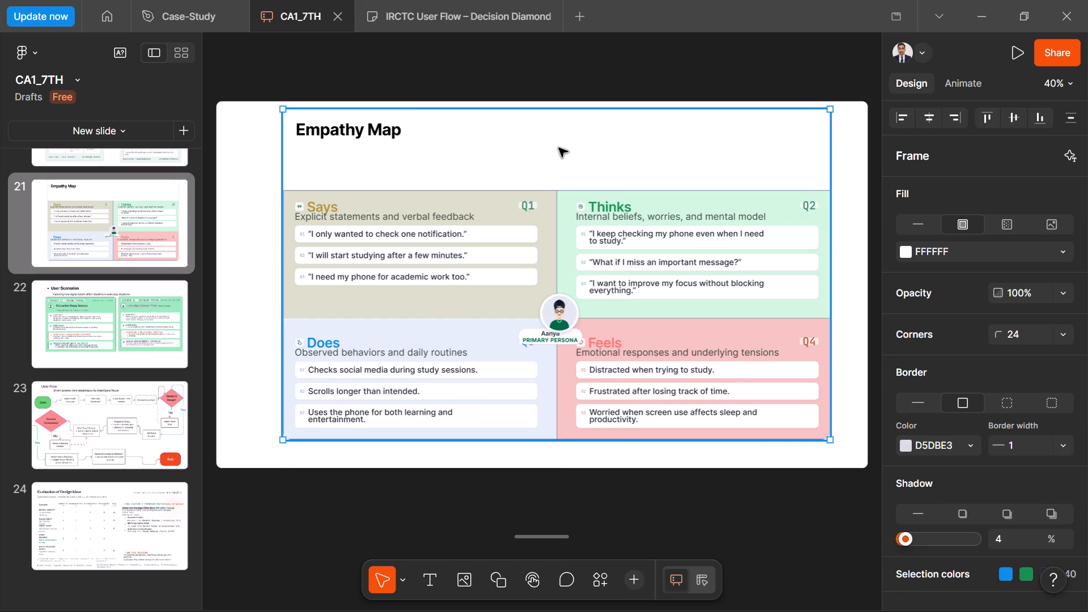
{"action": "left_click", "coordinate": [543, 200]}
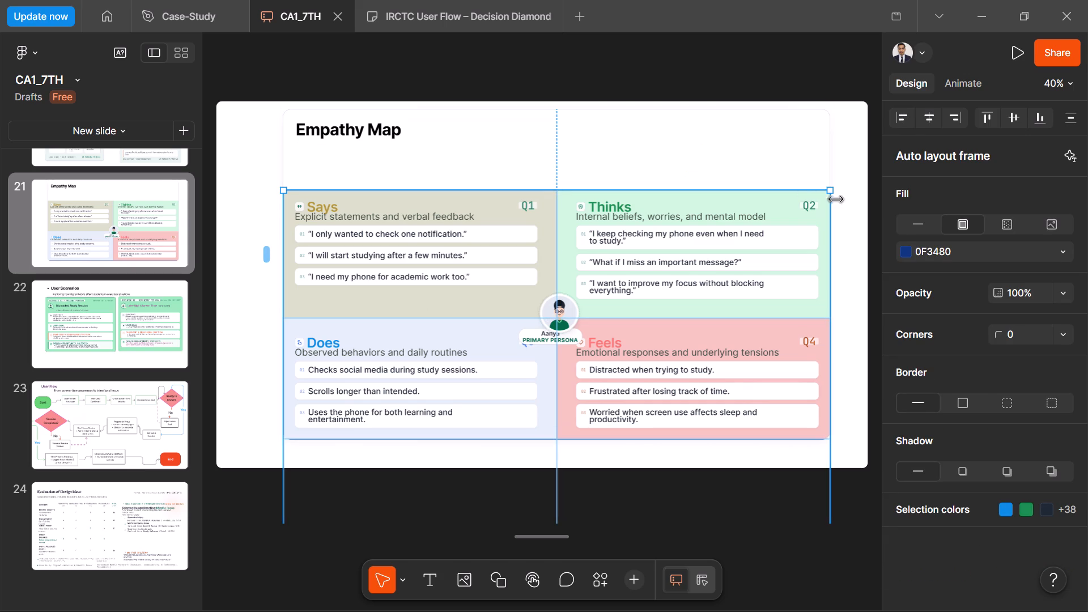
{"action": "left_click", "coordinate": [542, 236]}
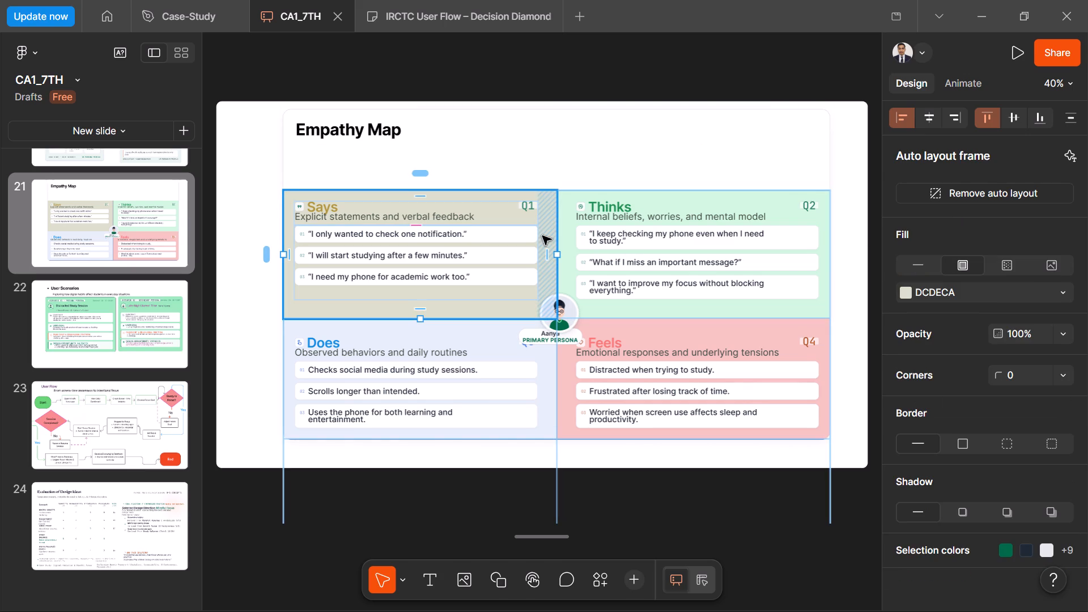
{"action": "left_click", "coordinate": [907, 294]}
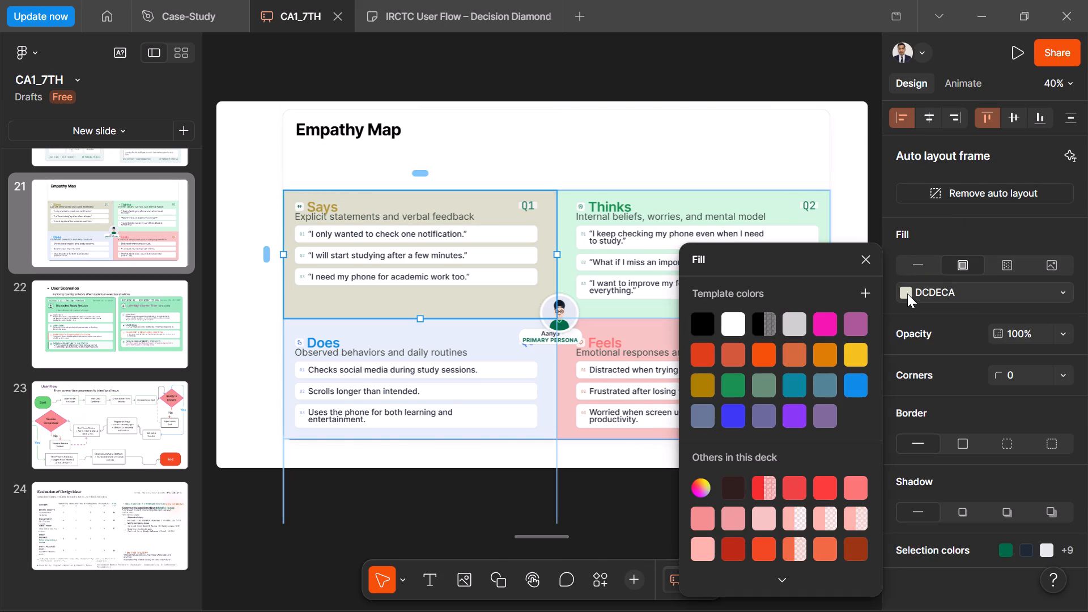
{"action": "left_click", "coordinate": [701, 488]}
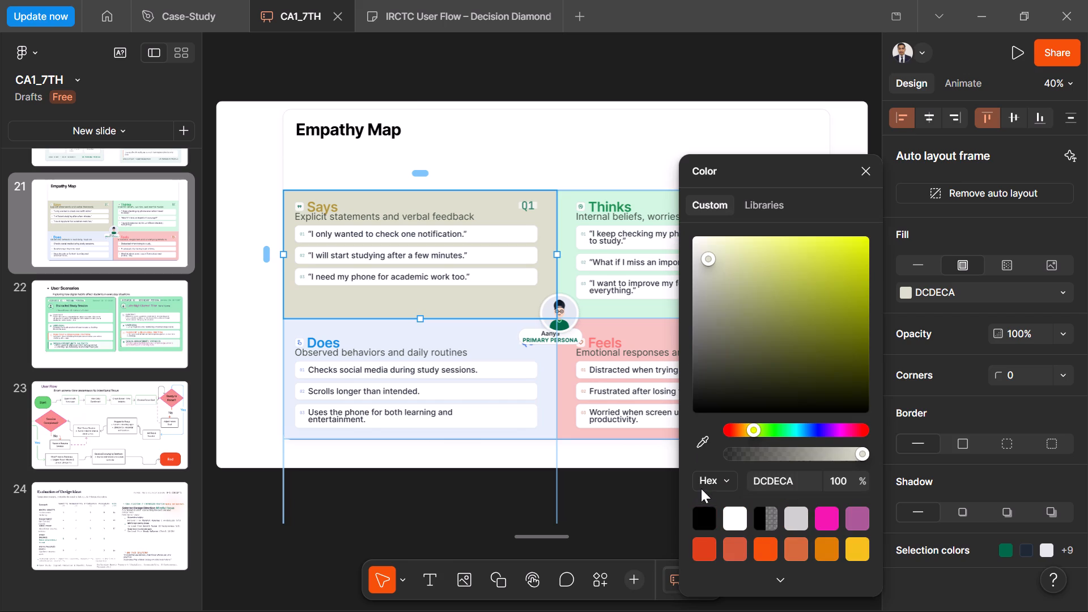
{"action": "left_click", "coordinate": [732, 246]}
{"action": "left_click", "coordinate": [729, 278]}
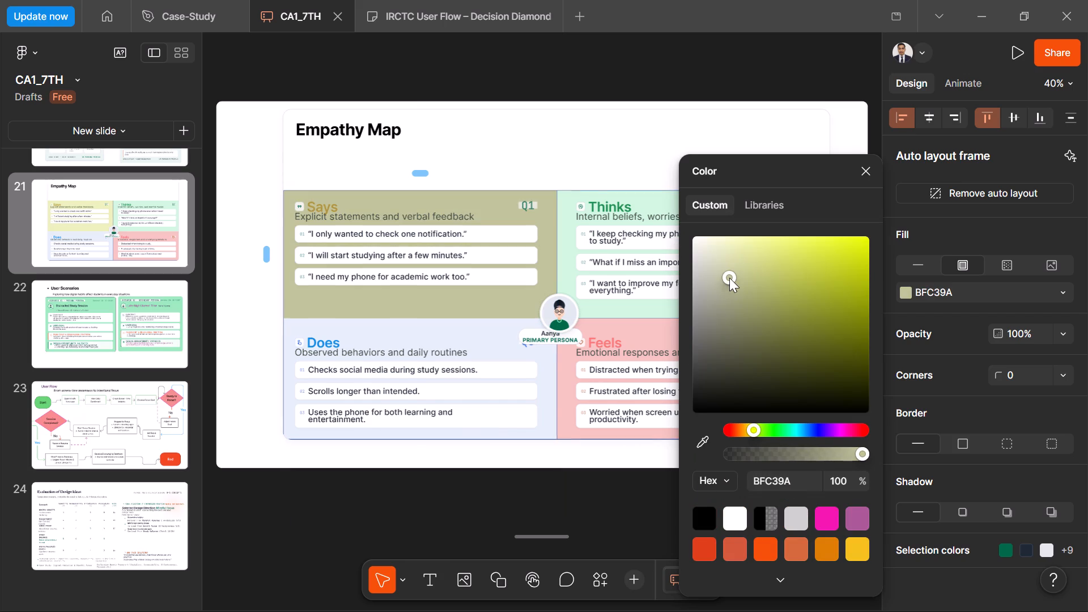
{"action": "left_click", "coordinate": [730, 246]}
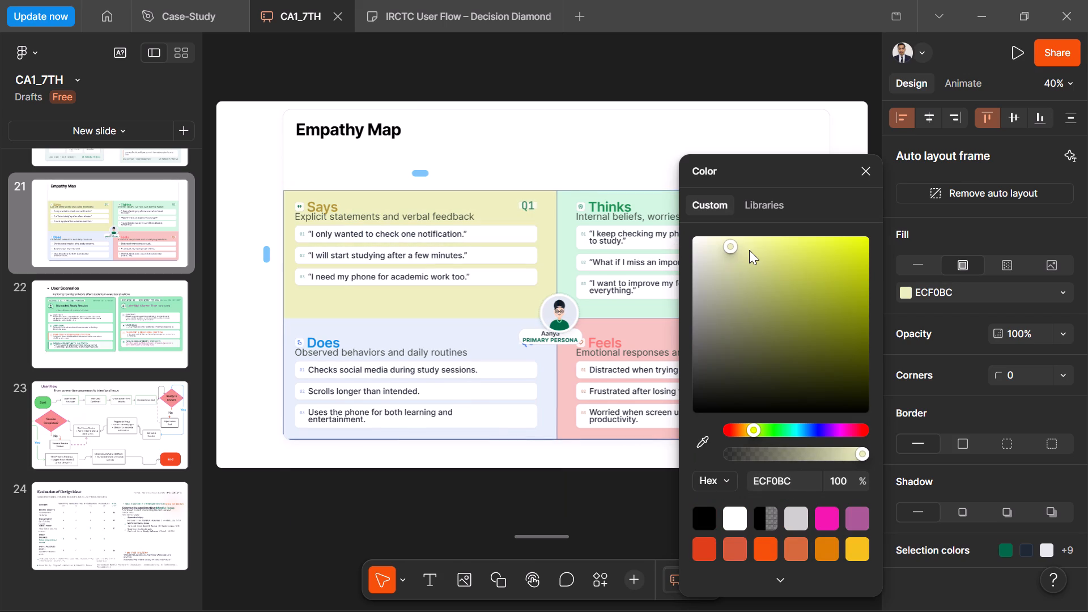
{"action": "left_click", "coordinate": [749, 250]}
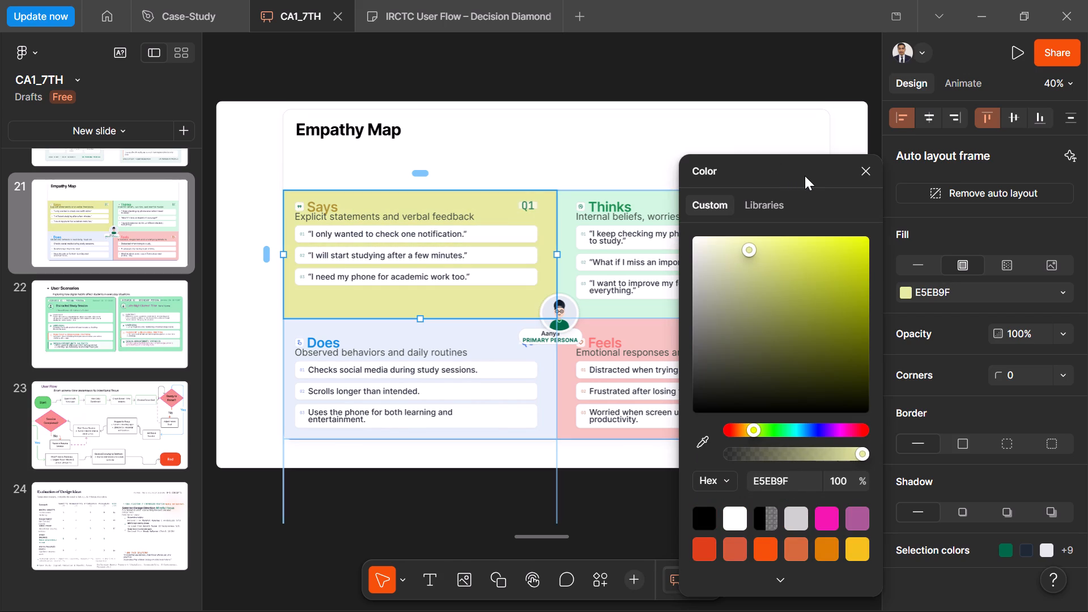
{"action": "left_click", "coordinate": [869, 172]}
Change the Thinks quadrant's fill to the stronger custom mint green A9F9C8.
{"action": "left_click", "coordinate": [794, 210]}
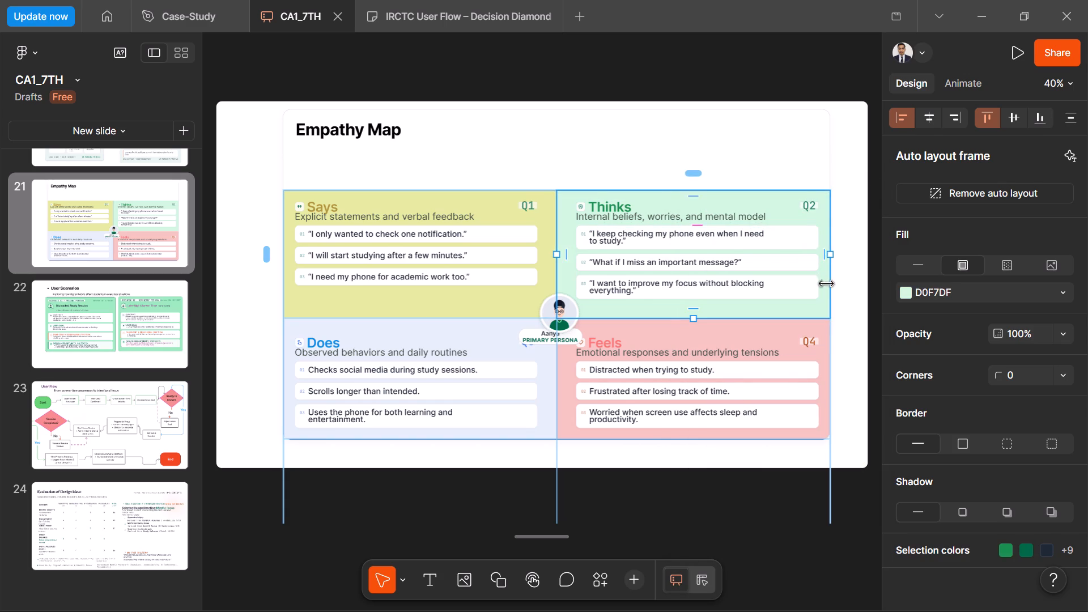
{"action": "left_click", "coordinate": [906, 292]}
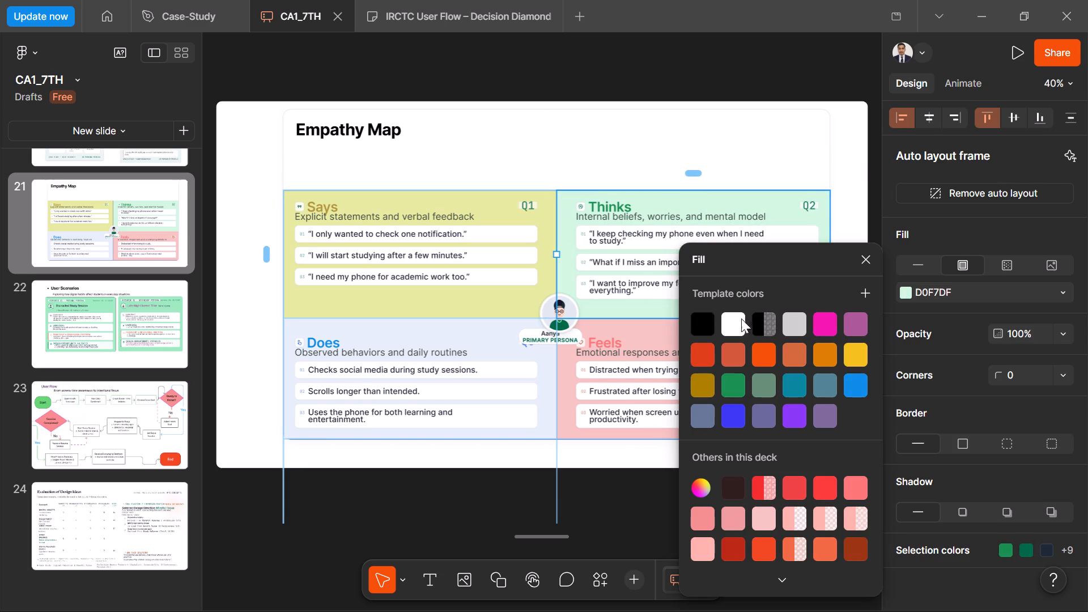
{"action": "left_click", "coordinate": [697, 487]}
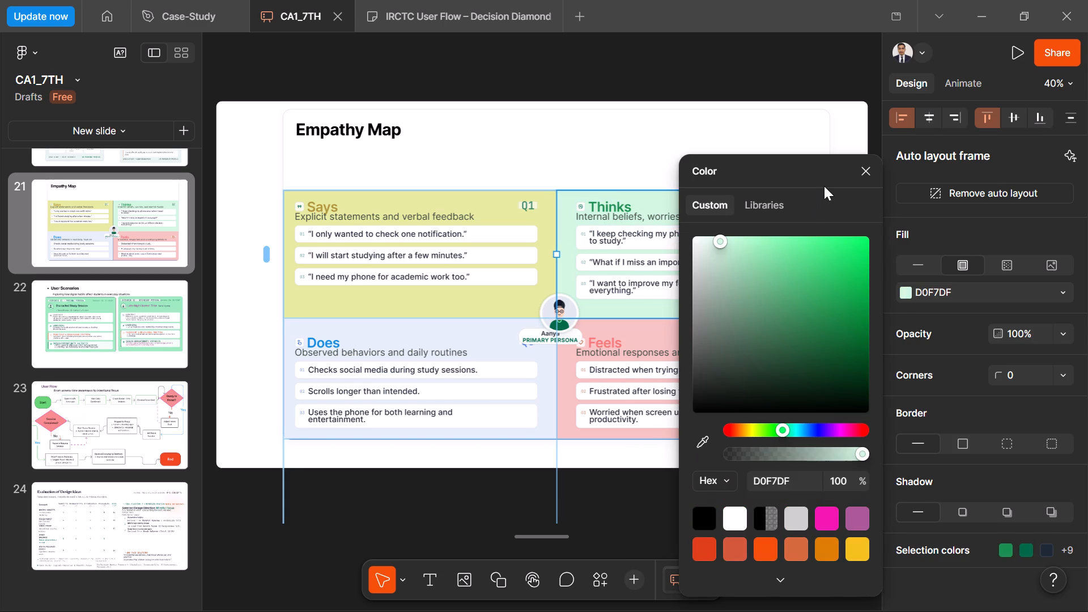
{"action": "left_click_drag", "start_coordinate": [828, 171], "coordinate": [327, 137]}
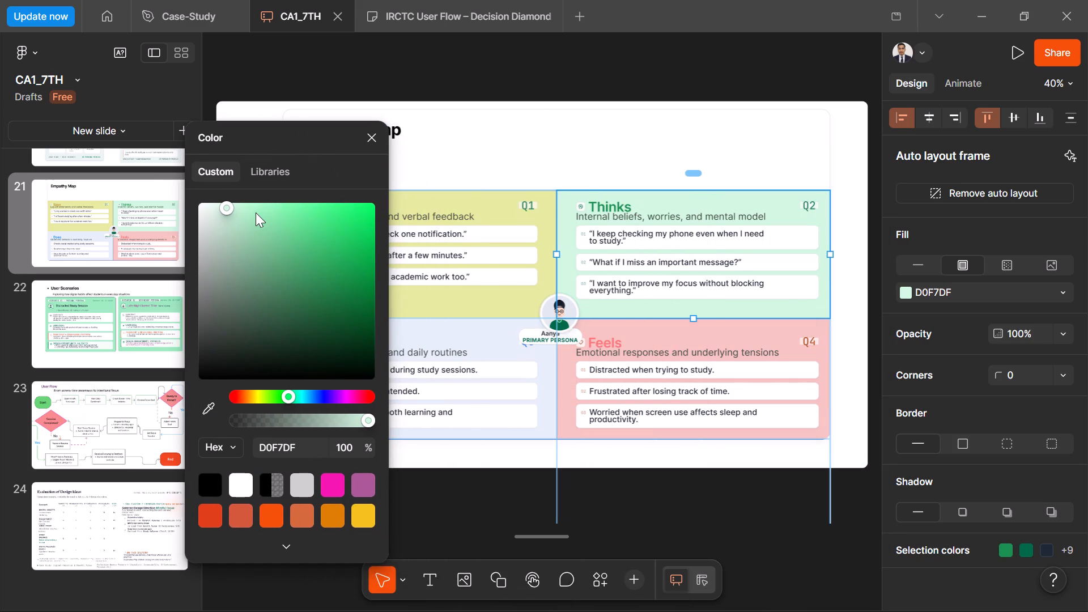
{"action": "left_click", "coordinate": [256, 212]}
{"action": "left_click", "coordinate": [260, 228]}
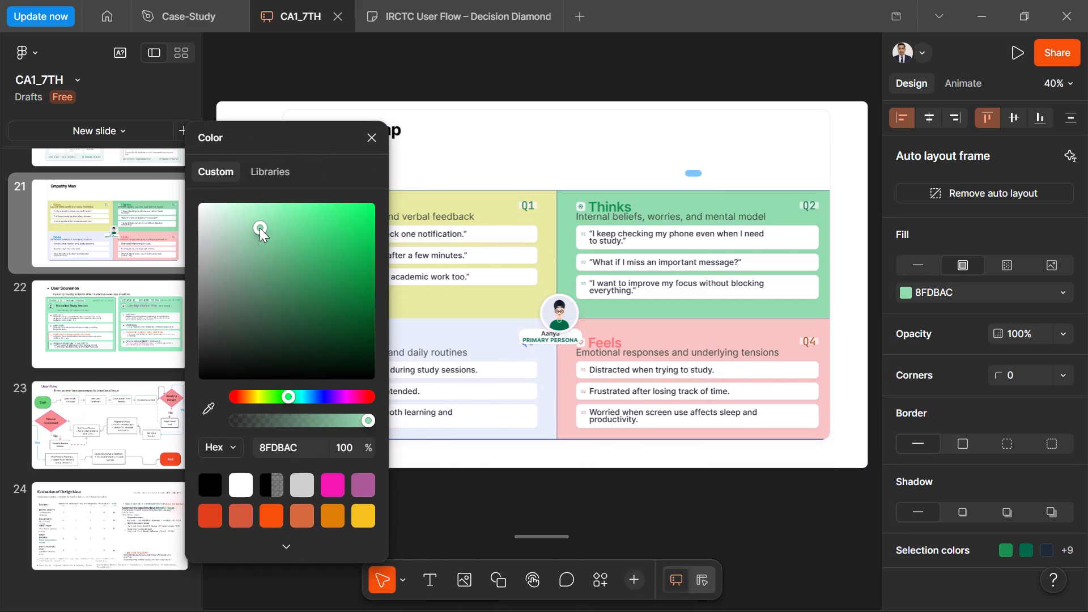
{"action": "left_click", "coordinate": [275, 212]}
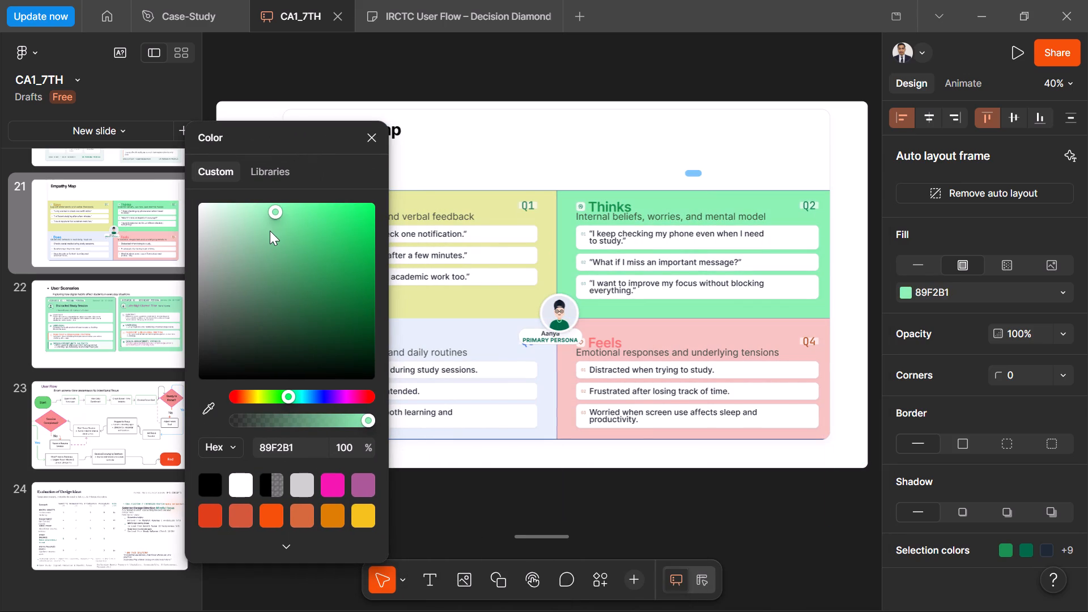
{"action": "left_click", "coordinate": [269, 231]}
{"action": "left_click", "coordinate": [269, 222]}
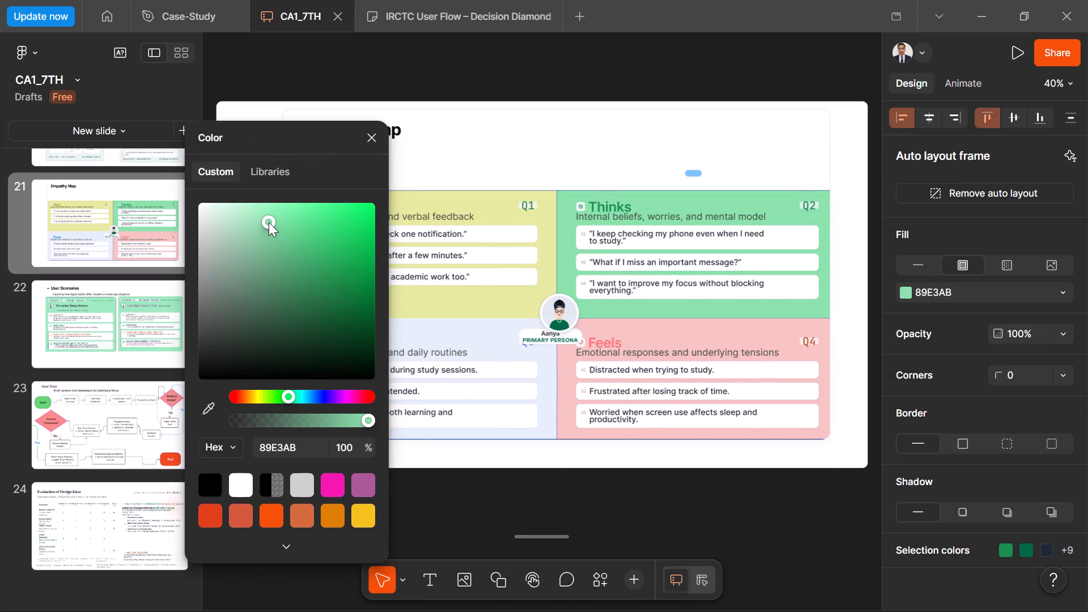
{"action": "left_click", "coordinate": [255, 207]}
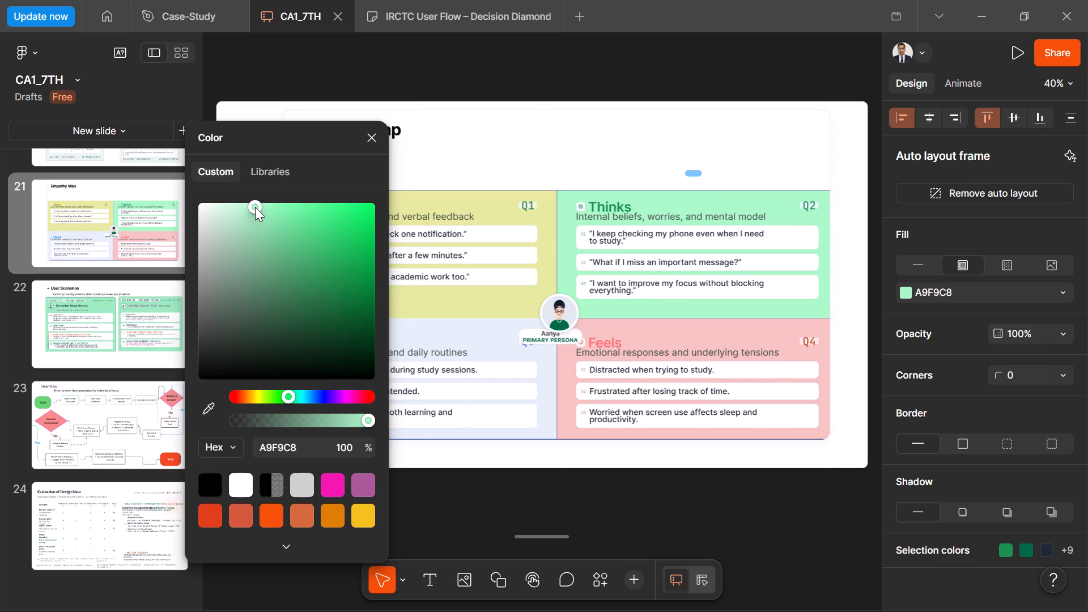
{"action": "left_click", "coordinate": [369, 136]}
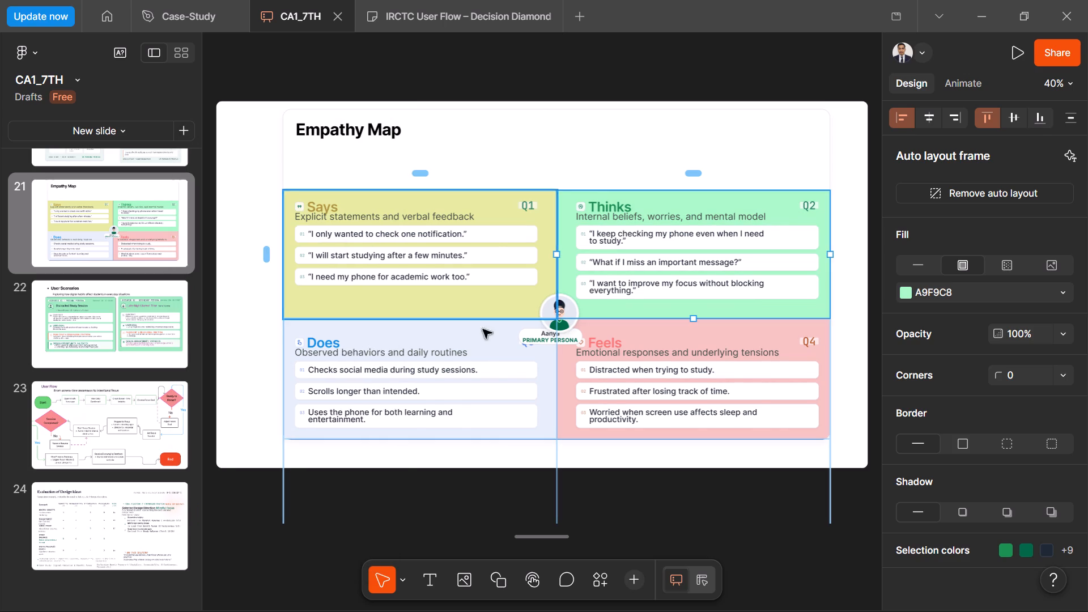
Change the Does quadrant's fill to the custom light blue A2C7FF, trying darker and more saturated blues before settling on it.
{"action": "left_click", "coordinate": [495, 331]}
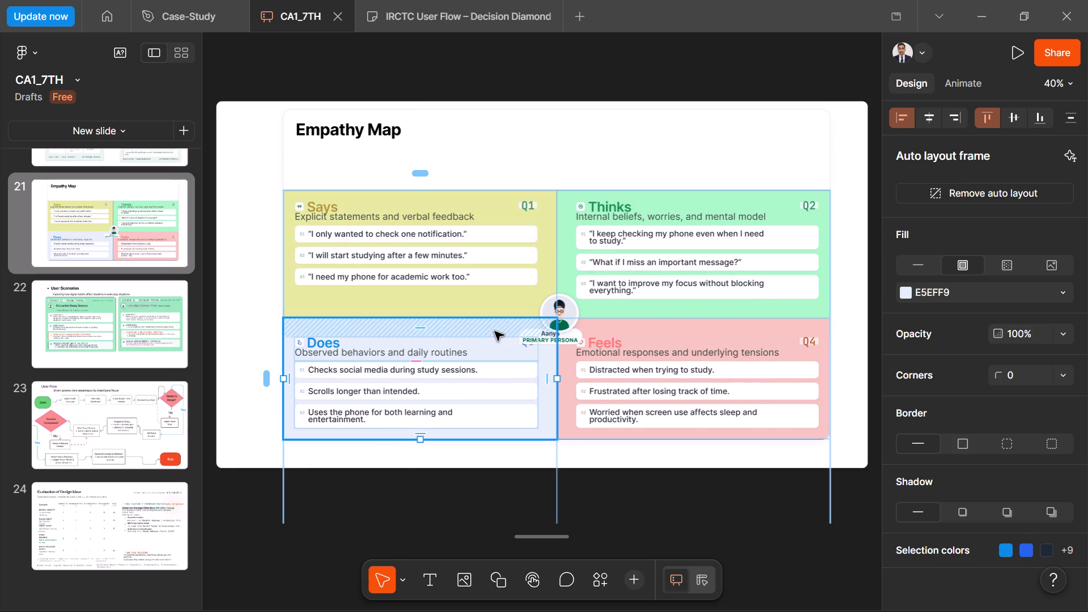
{"action": "left_click", "coordinate": [905, 294]}
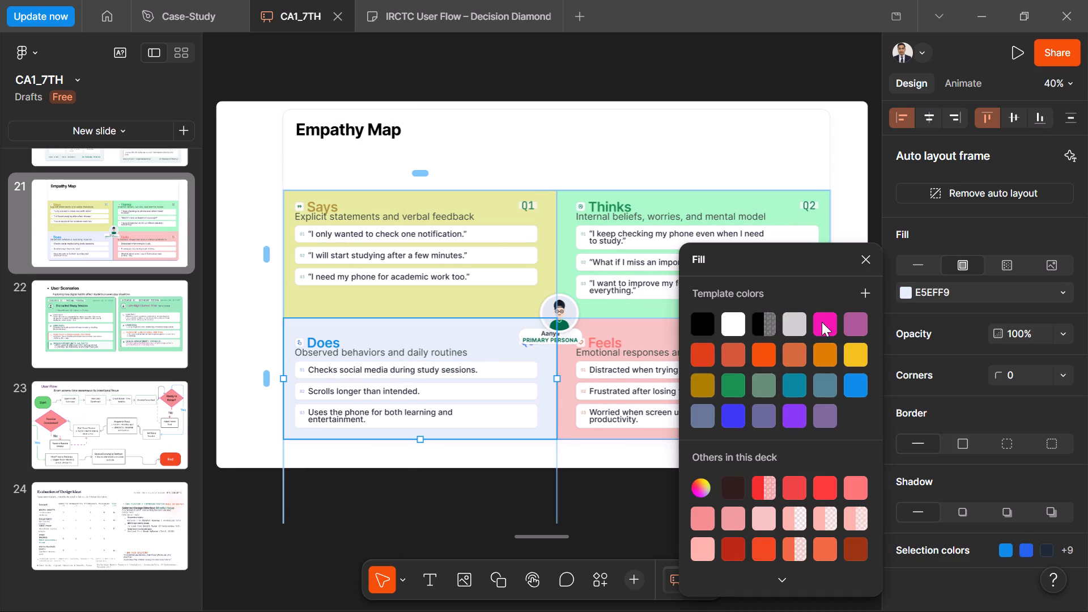
{"action": "left_click", "coordinate": [695, 491]}
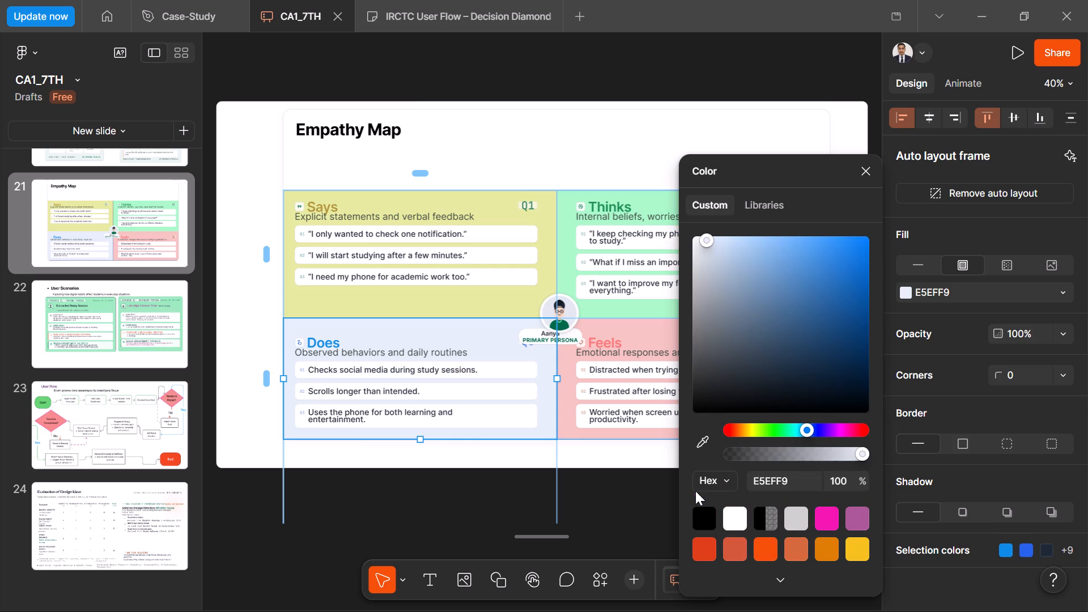
{"action": "left_click", "coordinate": [741, 258]}
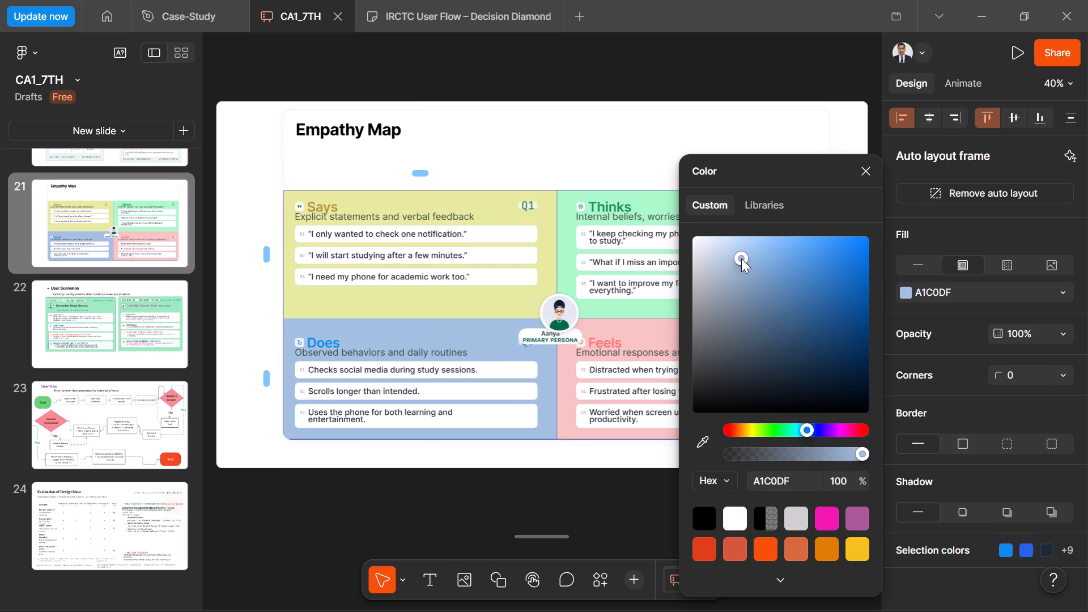
{"action": "left_click", "coordinate": [732, 284]}
{"action": "left_click", "coordinate": [737, 300]}
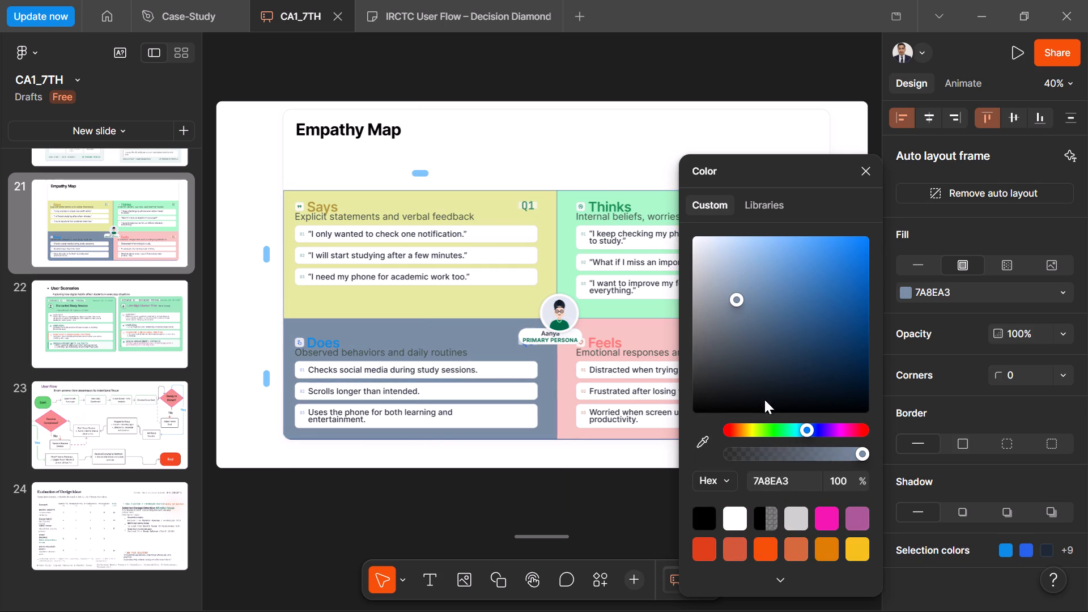
{"action": "left_click", "coordinate": [793, 430]}
{"action": "left_click", "coordinate": [805, 426]}
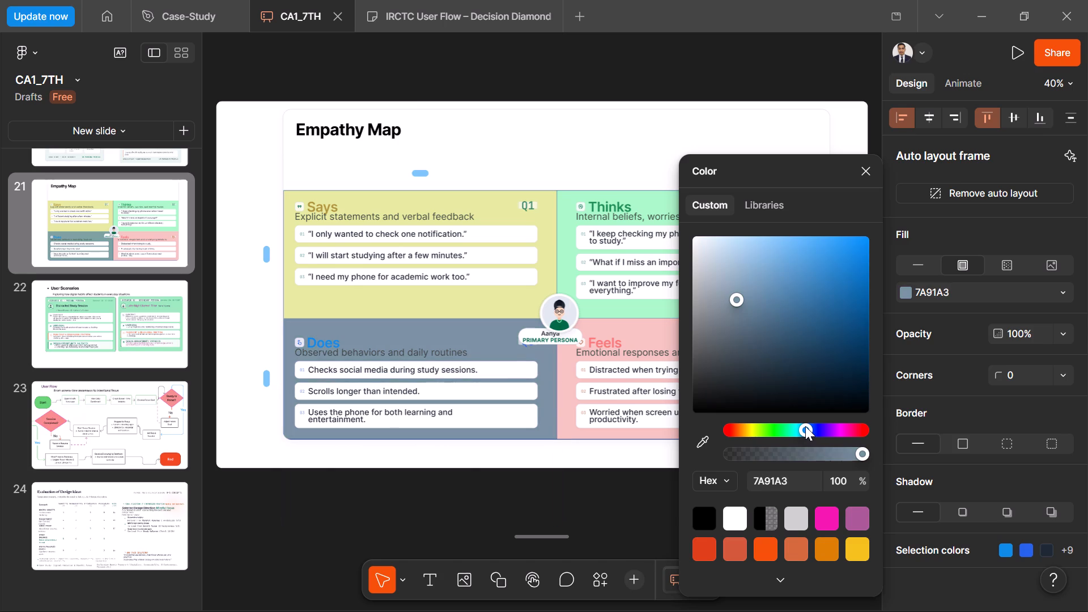
{"action": "left_click", "coordinate": [809, 426]}
{"action": "left_click", "coordinate": [810, 346]}
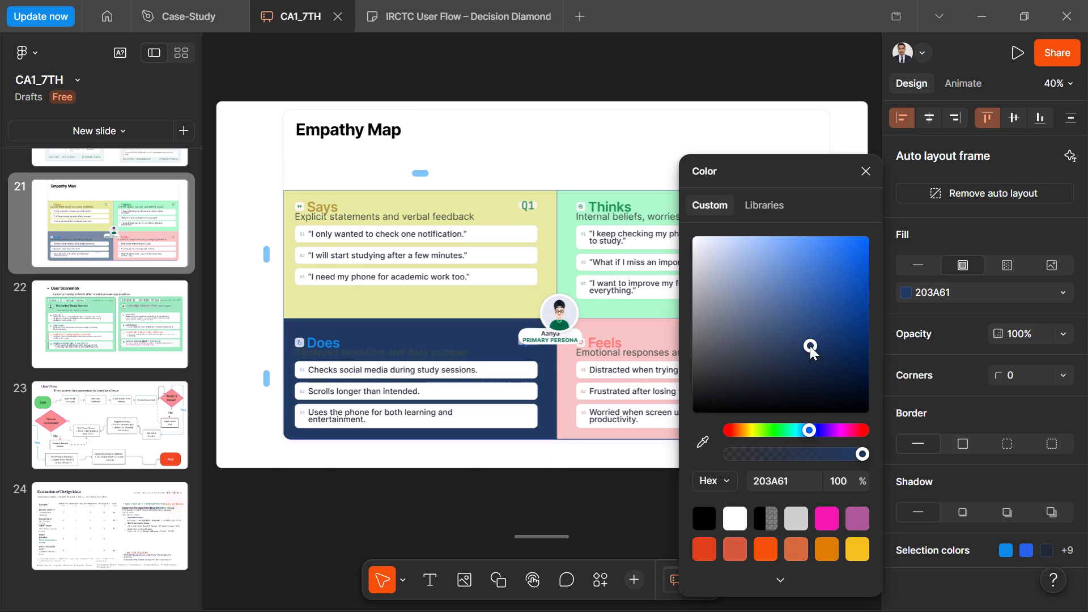
{"action": "left_click", "coordinate": [815, 279]}
{"action": "left_click", "coordinate": [815, 261]}
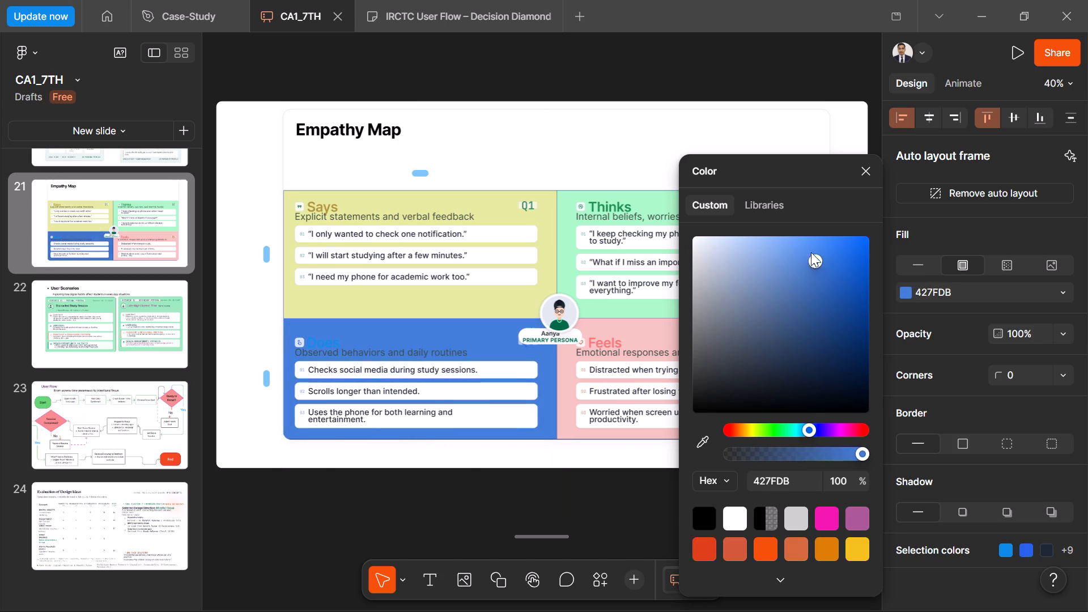
{"action": "left_click", "coordinate": [808, 240]}
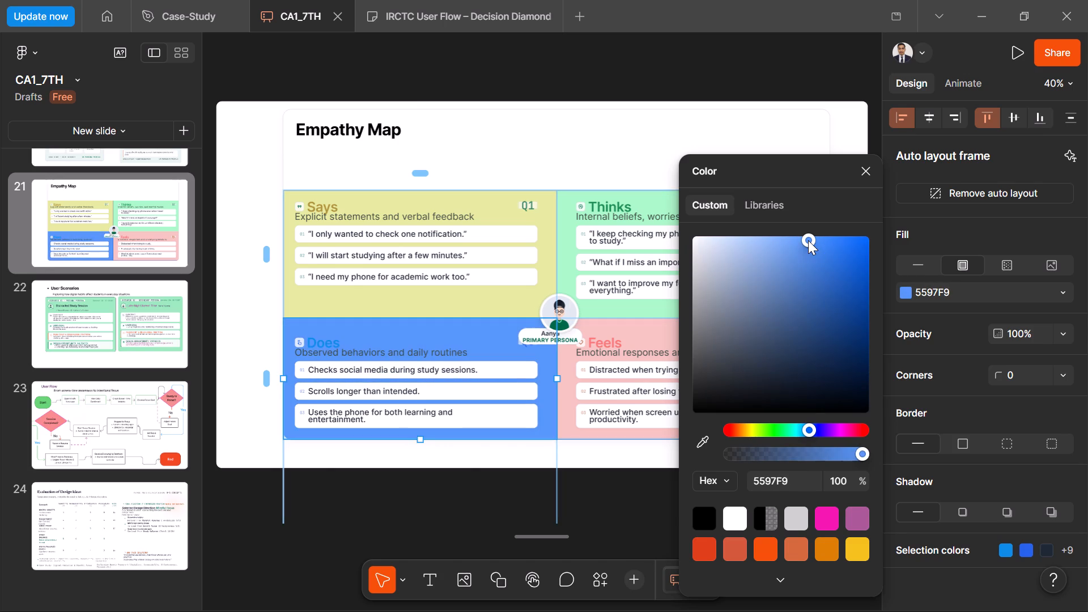
{"action": "left_click", "coordinate": [792, 245]}
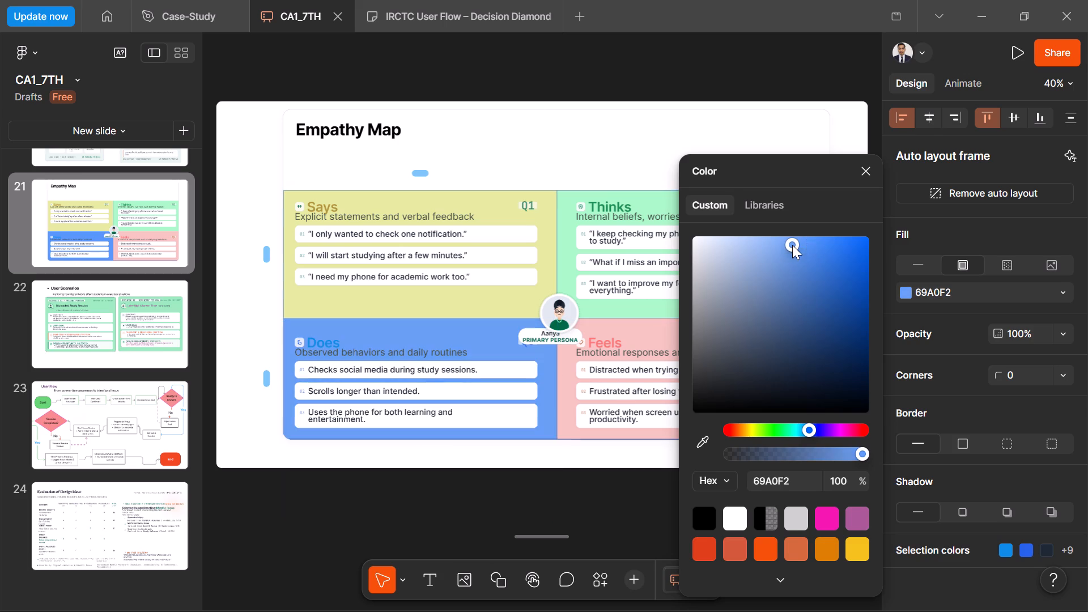
{"action": "left_click", "coordinate": [780, 248]}
{"action": "left_click", "coordinate": [776, 263]}
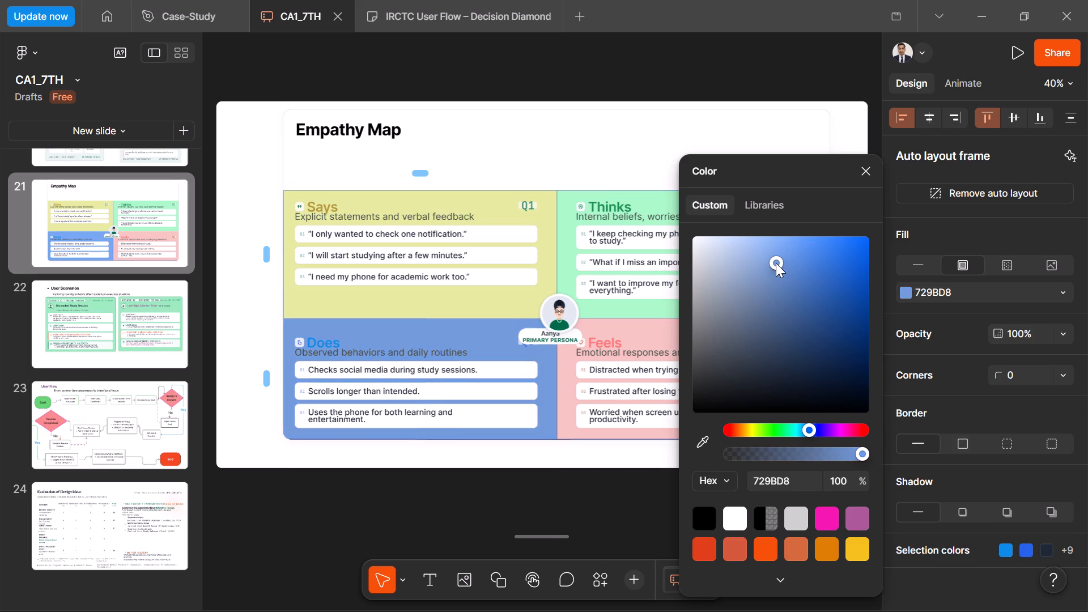
{"action": "left_click", "coordinate": [758, 283]}
{"action": "left_click", "coordinate": [756, 255]}
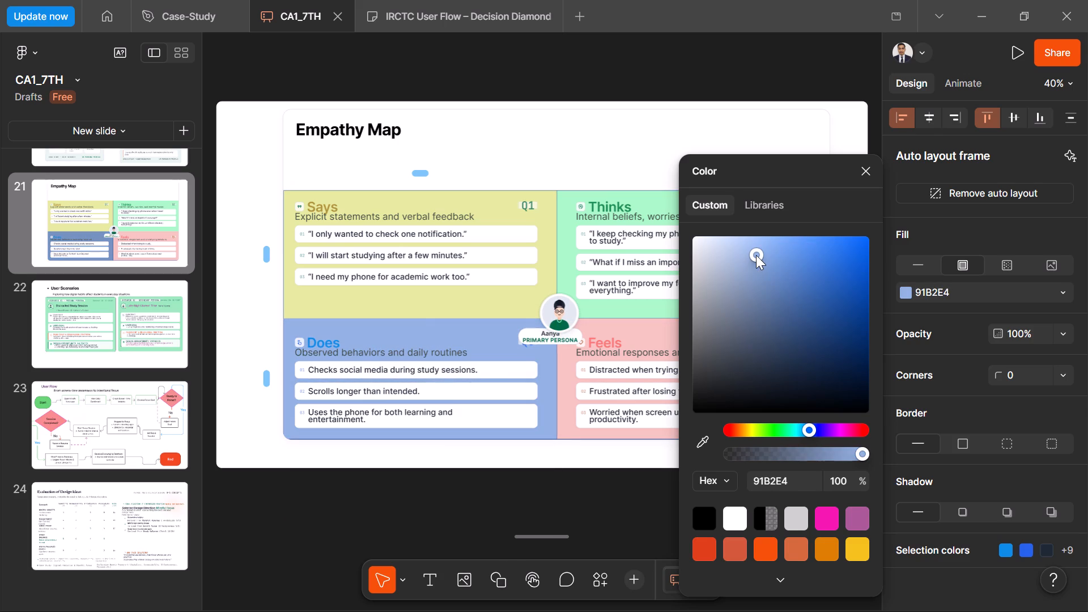
{"action": "left_click", "coordinate": [756, 236]}
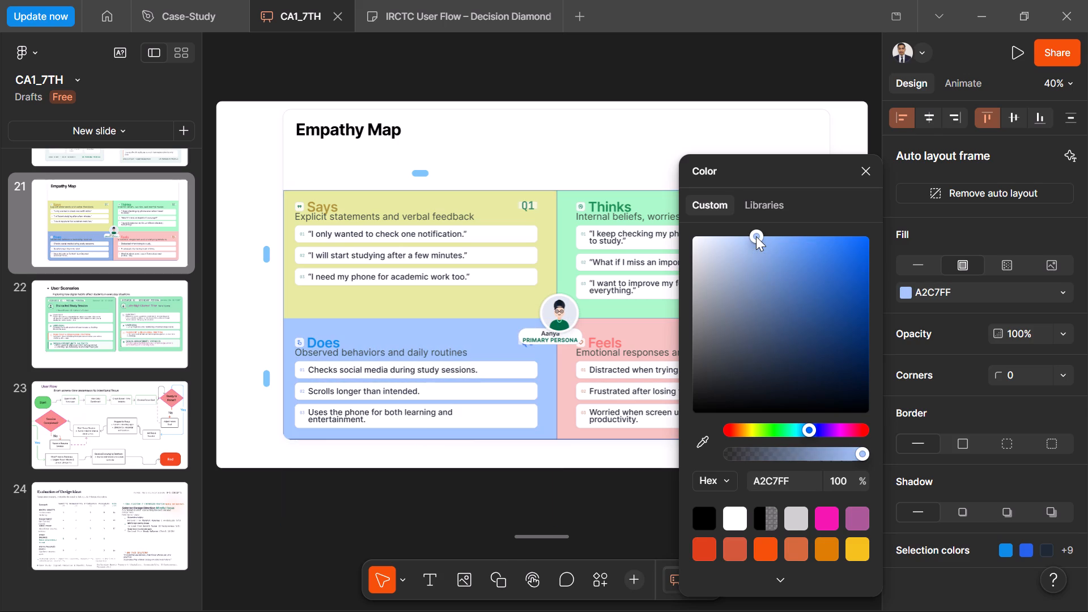
{"action": "left_click", "coordinate": [233, 311]}
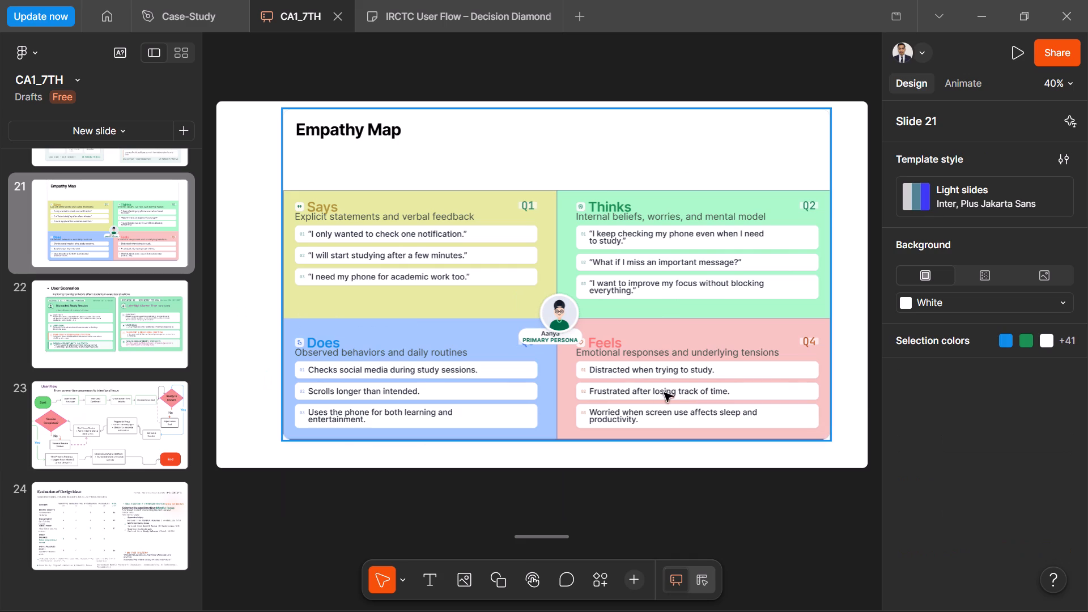
Change the Feels quadrant's fill to the custom soft pink F3C0BF, trying darker and more saturated reds before settling on it.
{"action": "left_click", "coordinate": [763, 333]}
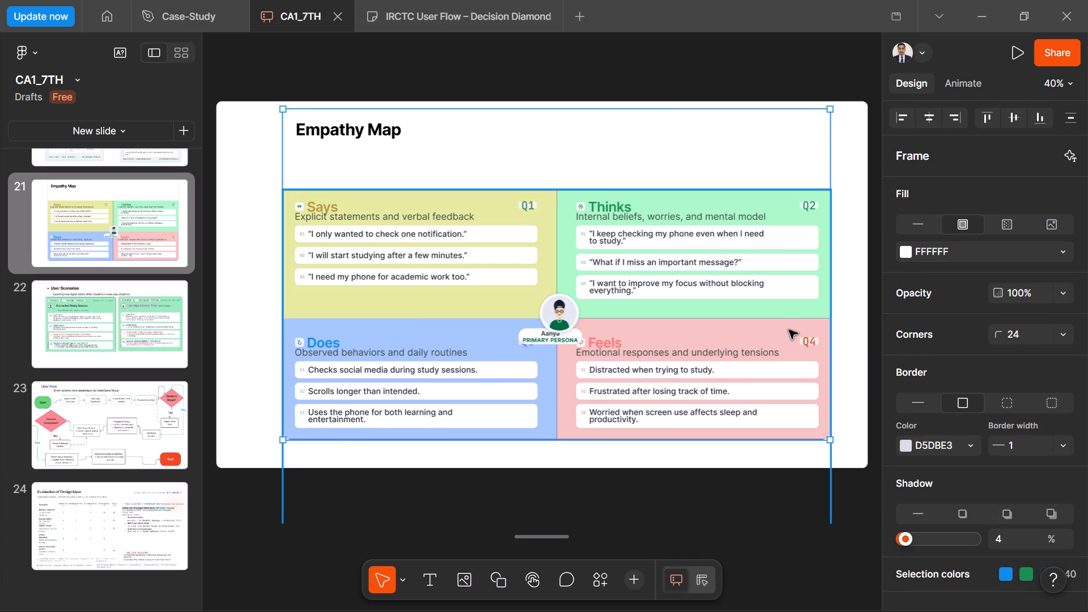
{"action": "left_click", "coordinate": [776, 338]}
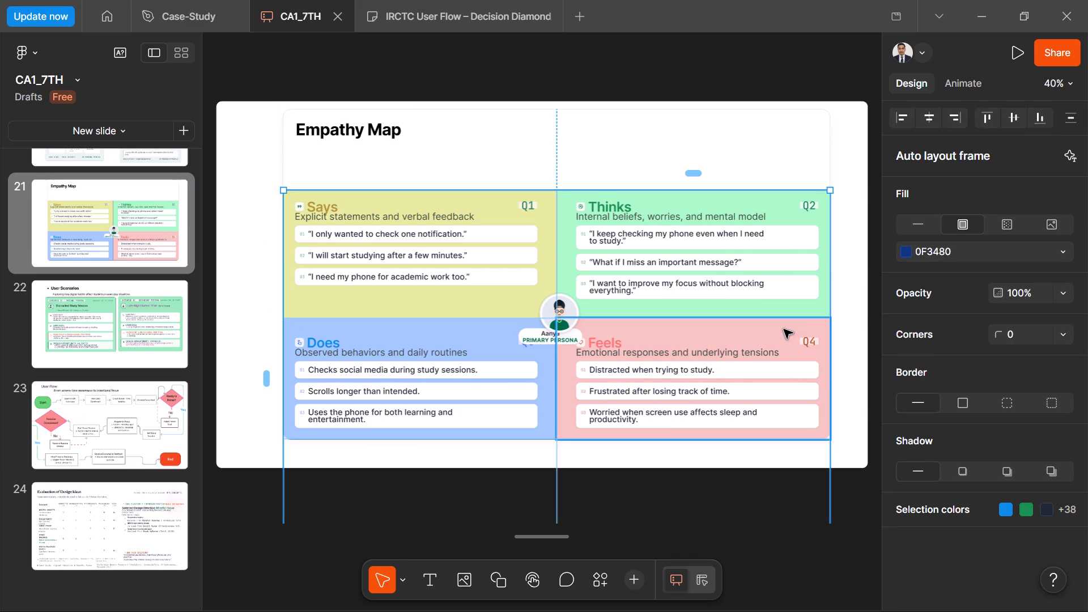
{"action": "left_click", "coordinate": [784, 329]}
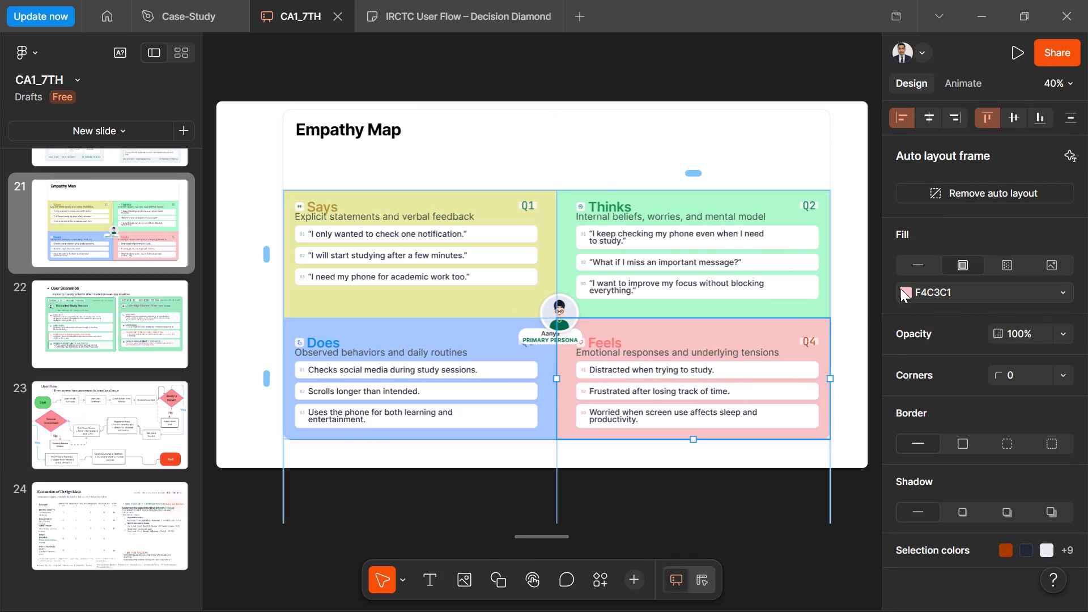
{"action": "left_click", "coordinate": [900, 288]}
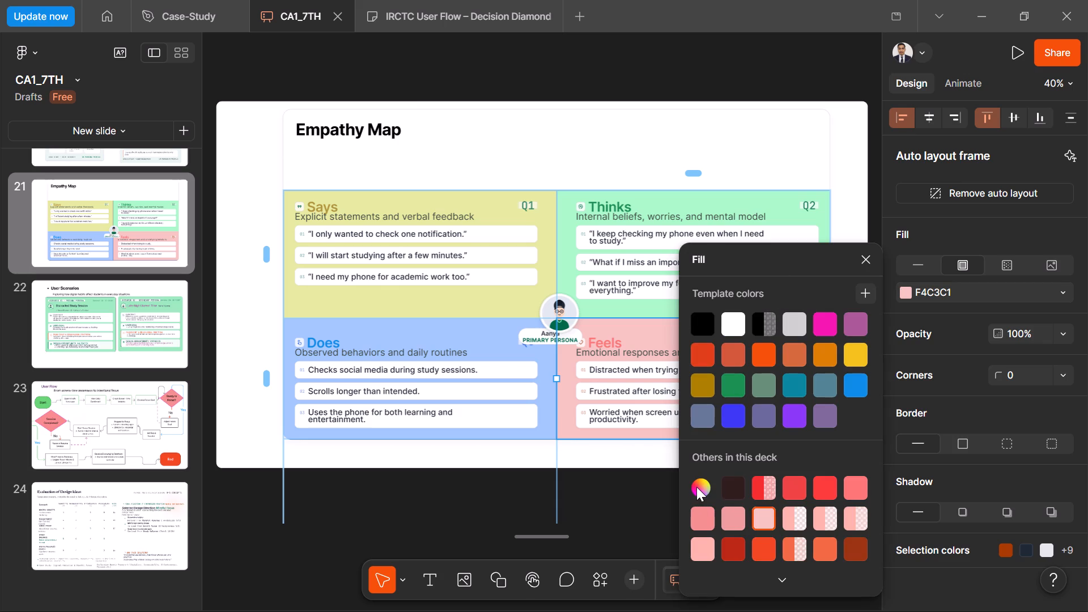
{"action": "left_click", "coordinate": [696, 487]}
{"action": "left_click_drag", "start_coordinate": [788, 167], "coordinate": [575, 128]}
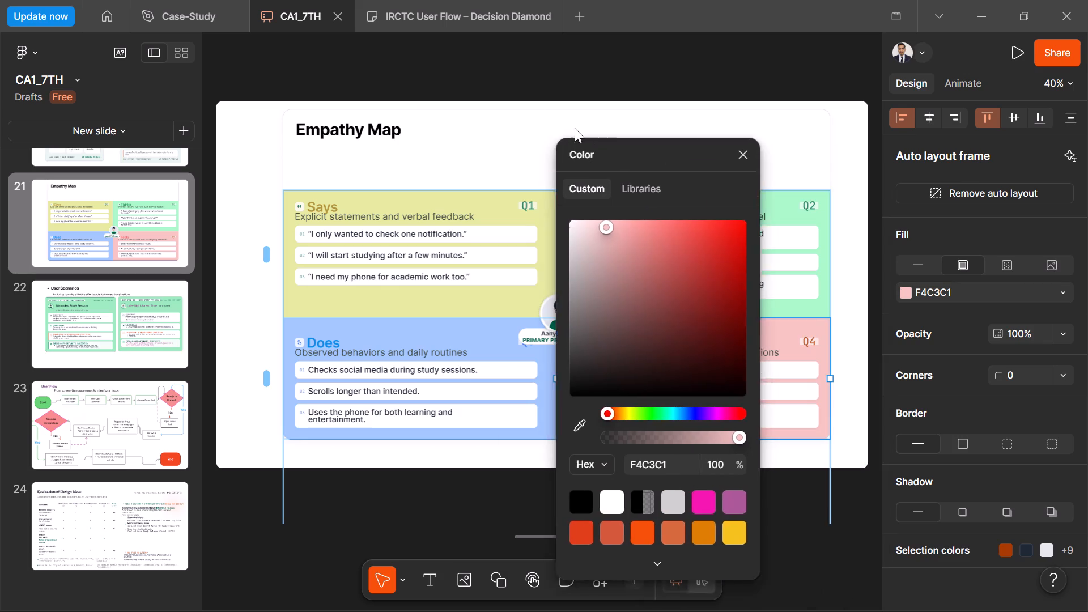
{"action": "left_click_drag", "start_coordinate": [575, 128], "coordinate": [326, 97]}
{"action": "left_click", "coordinate": [286, 177]}
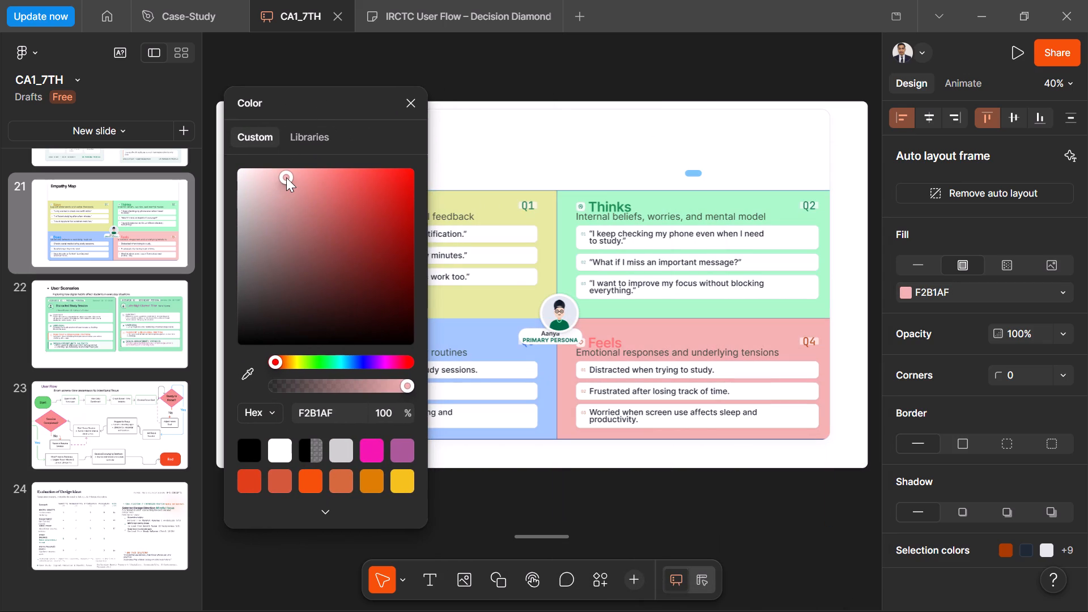
{"action": "left_click", "coordinate": [309, 173]}
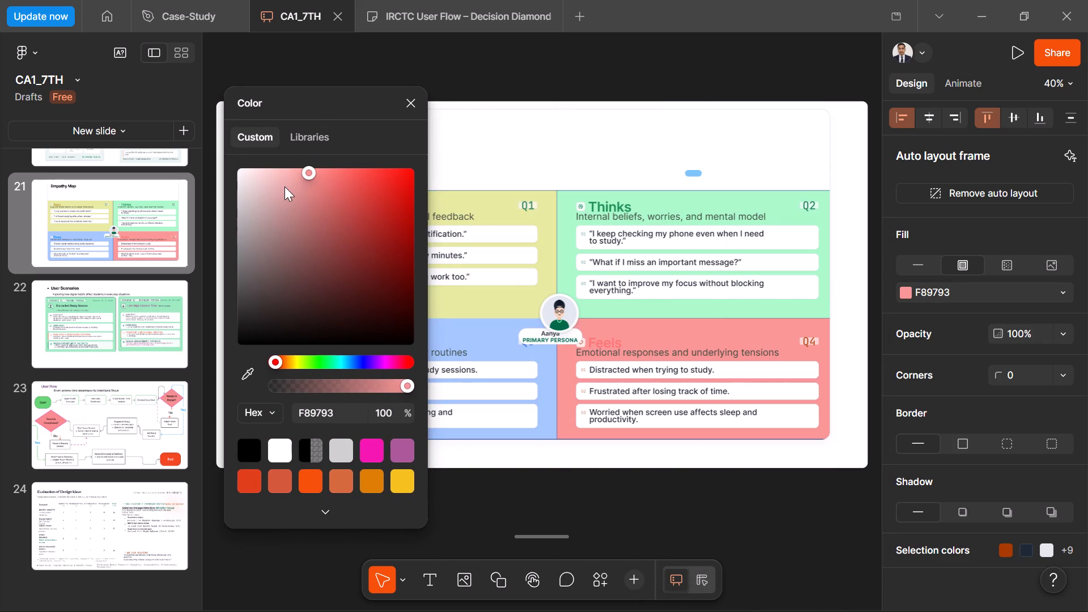
{"action": "left_click", "coordinate": [284, 186]}
{"action": "left_click", "coordinate": [291, 206]}
{"action": "left_click", "coordinate": [294, 210]}
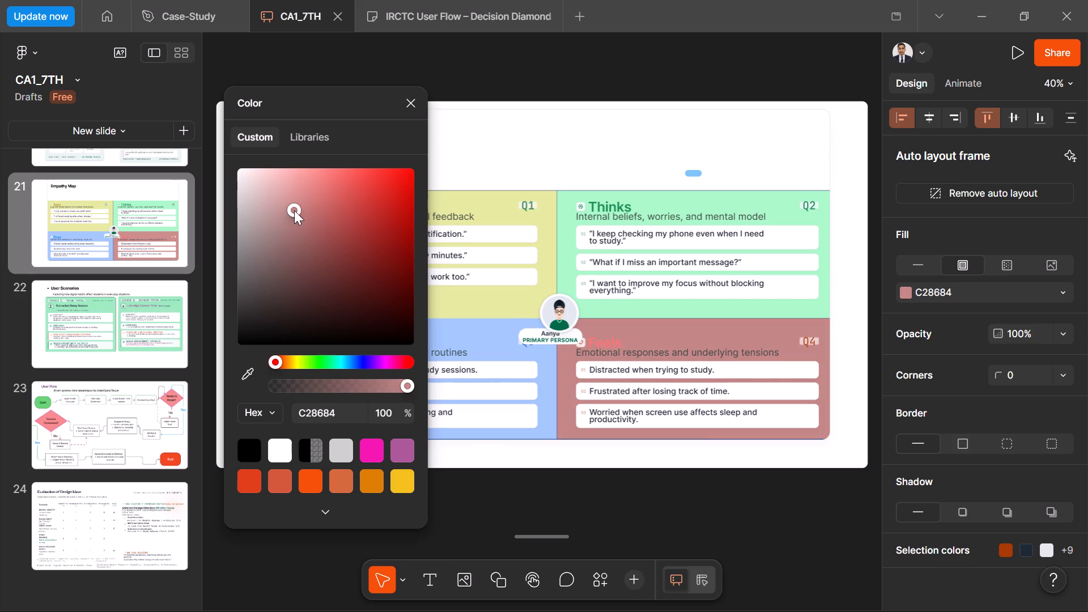
{"action": "left_click", "coordinate": [307, 198]}
{"action": "left_click", "coordinate": [313, 164]}
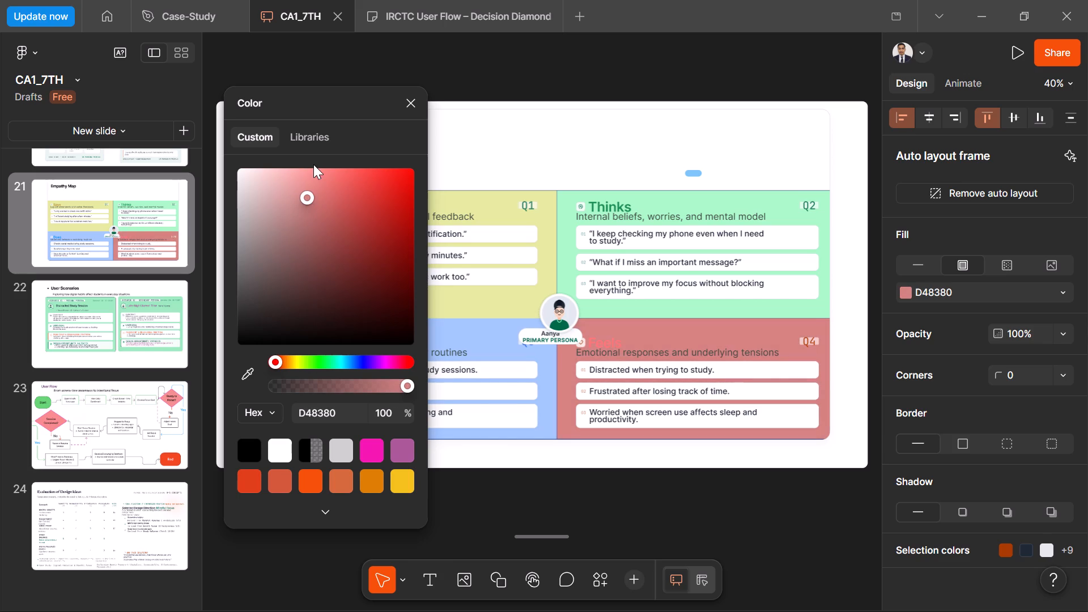
{"action": "left_click", "coordinate": [321, 177]}
{"action": "left_click", "coordinate": [290, 177]}
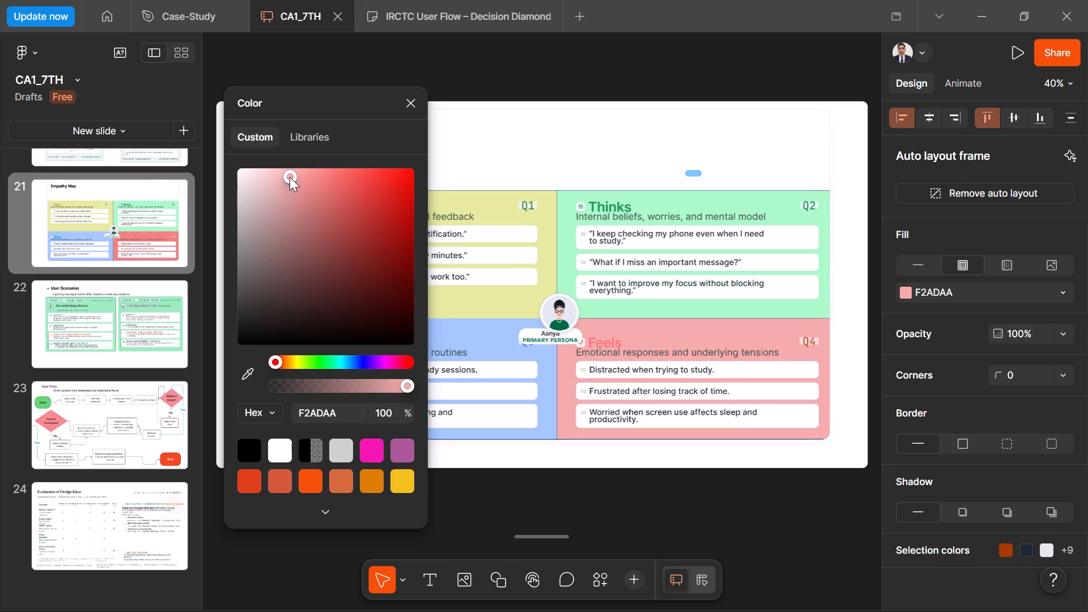
{"action": "left_click", "coordinate": [304, 171]}
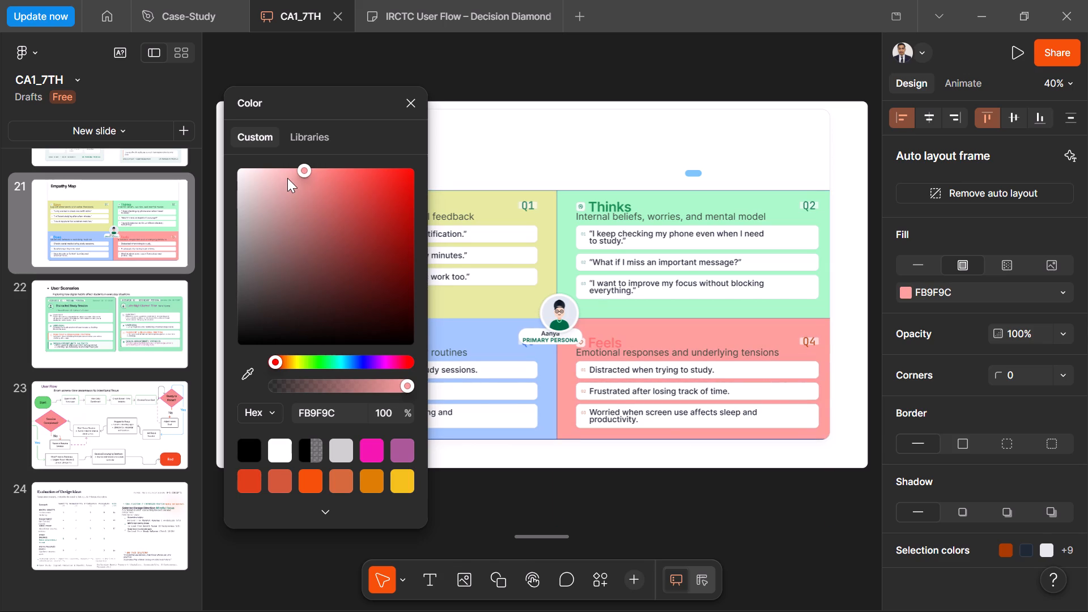
{"action": "left_click", "coordinate": [287, 178]}
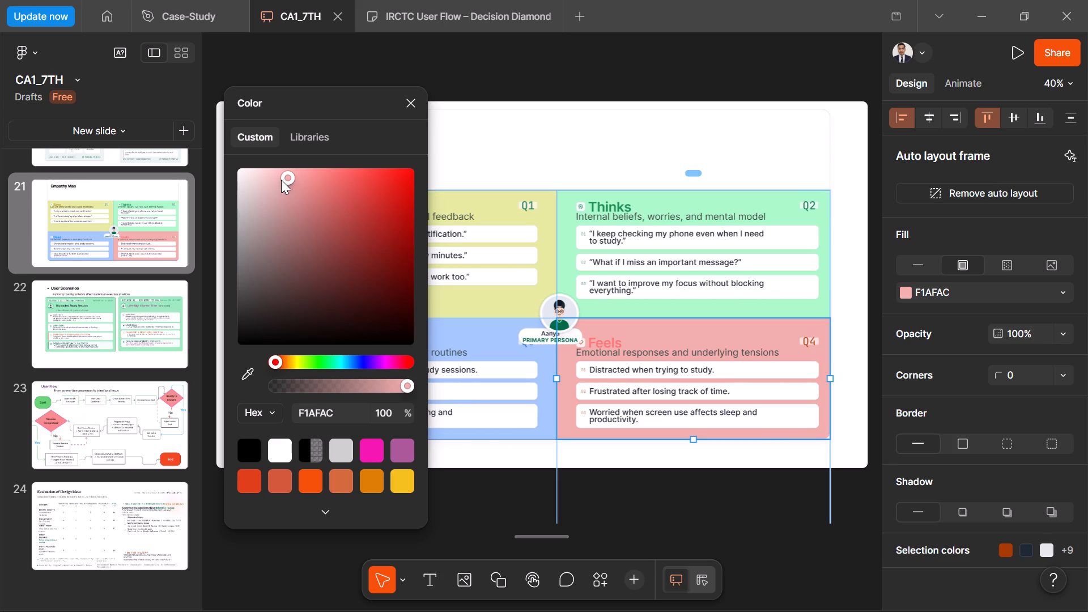
{"action": "left_click", "coordinate": [281, 180]}
{"action": "left_click", "coordinate": [283, 201]}
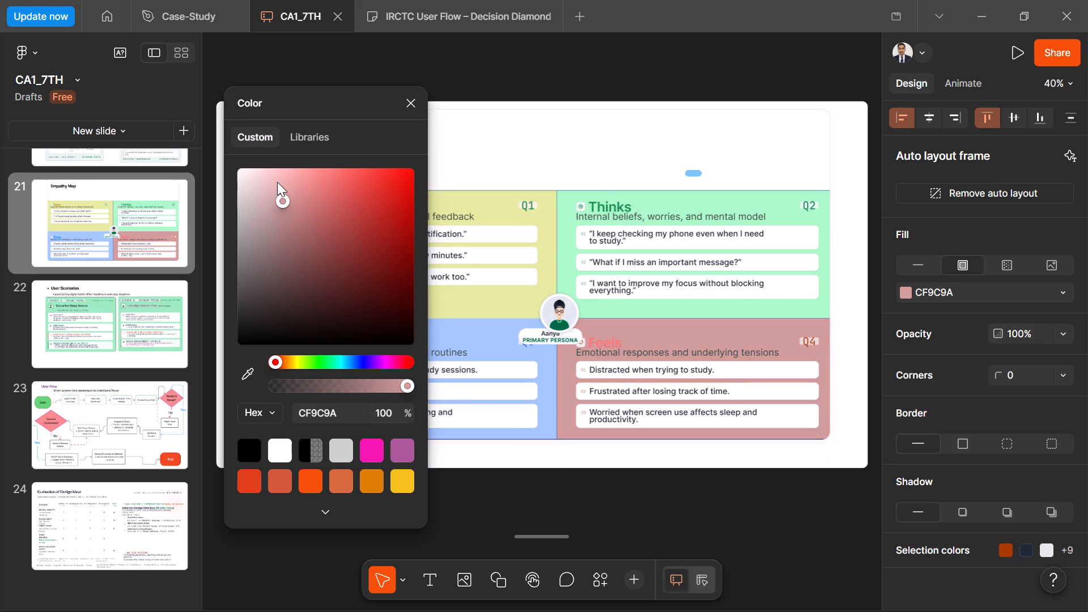
{"action": "left_click", "coordinate": [277, 182]}
{"action": "left_click", "coordinate": [284, 177]}
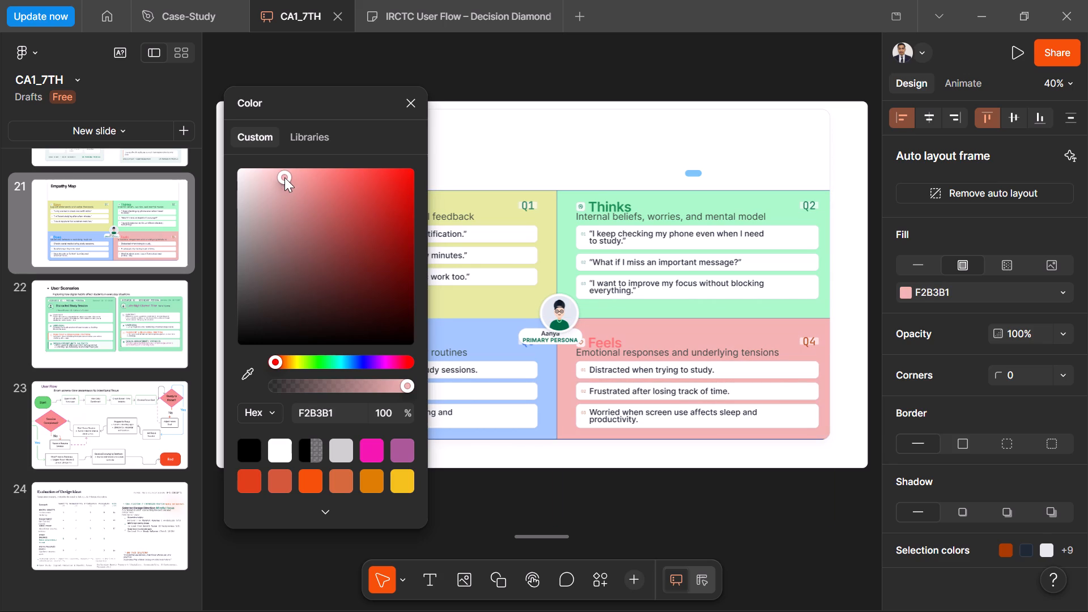
{"action": "left_click", "coordinate": [267, 173]}
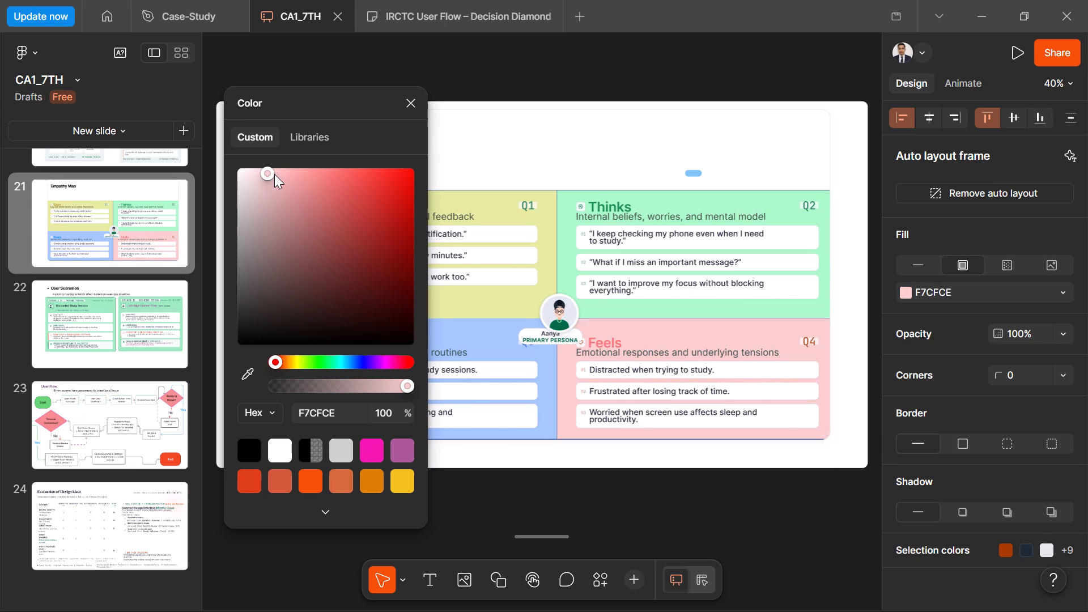
{"action": "left_click", "coordinate": [275, 176]}
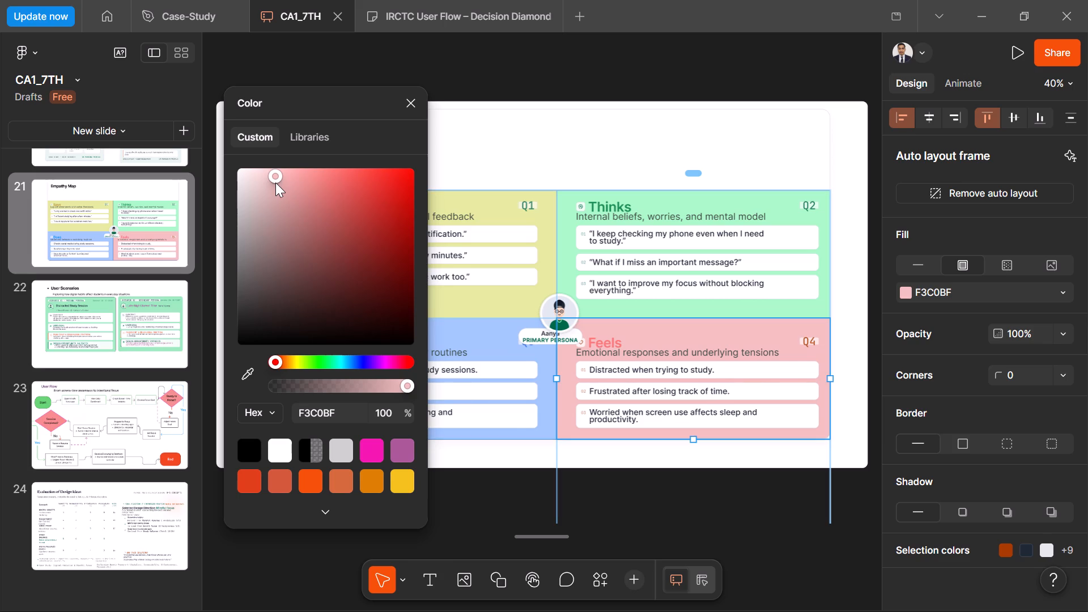
{"action": "left_click", "coordinate": [406, 108]}
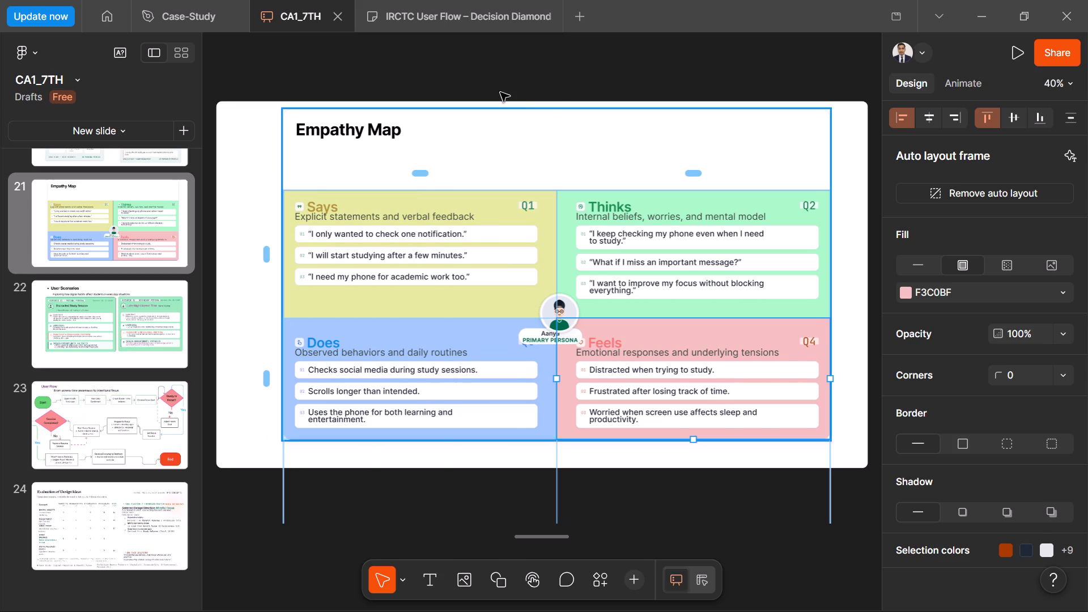
{"action": "left_click", "coordinate": [552, 95]}
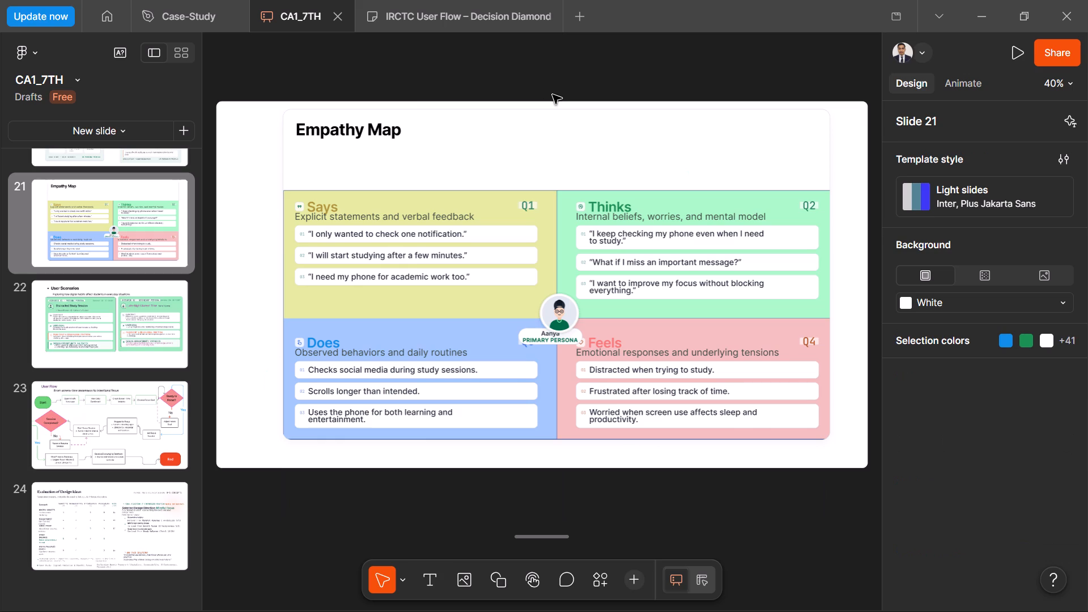
On the User Personas slide, change the Persona 01 card's fill to the custom teal 6EC5C5, trying green and darker shades first.
{"action": "key", "text": "Up"}
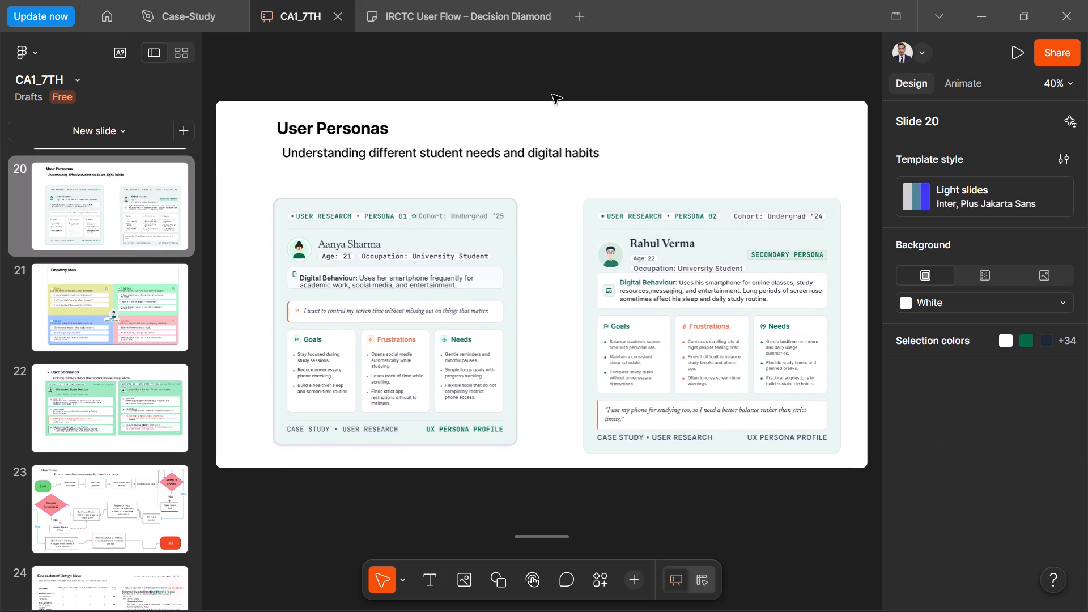
{"action": "left_click", "coordinate": [505, 238]}
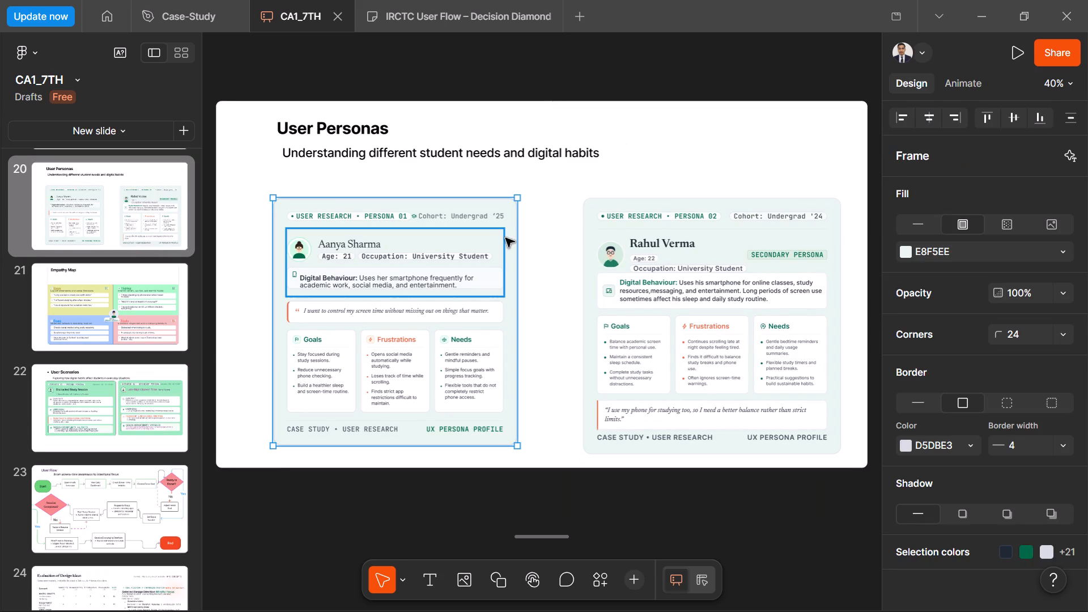
{"action": "left_click", "coordinate": [907, 250]}
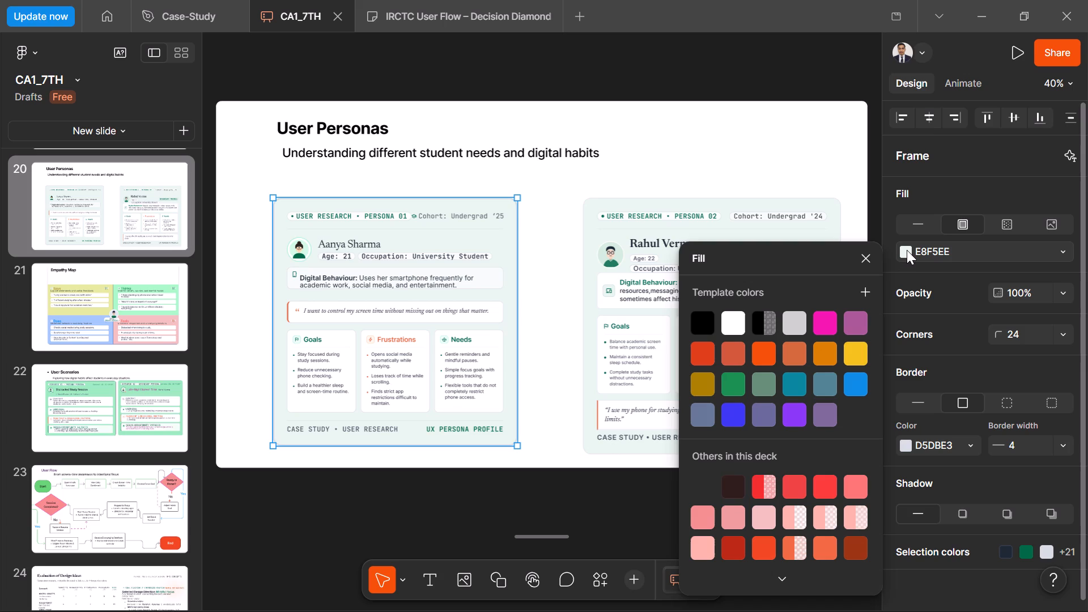
{"action": "left_click", "coordinate": [699, 487]}
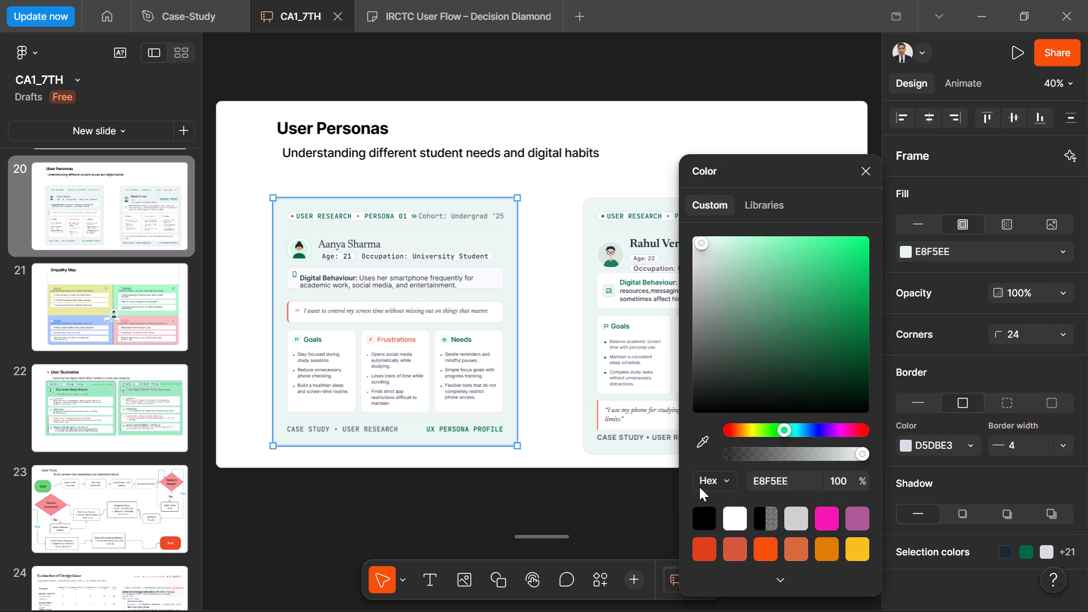
{"action": "left_click", "coordinate": [713, 278]}
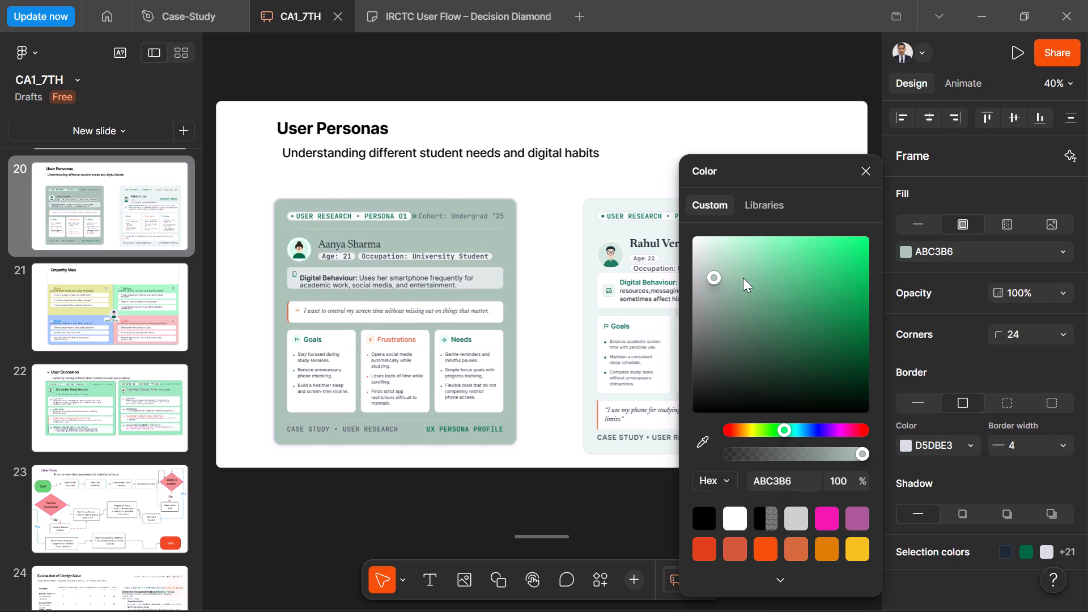
{"action": "left_click", "coordinate": [743, 278]}
{"action": "left_click", "coordinate": [760, 249]}
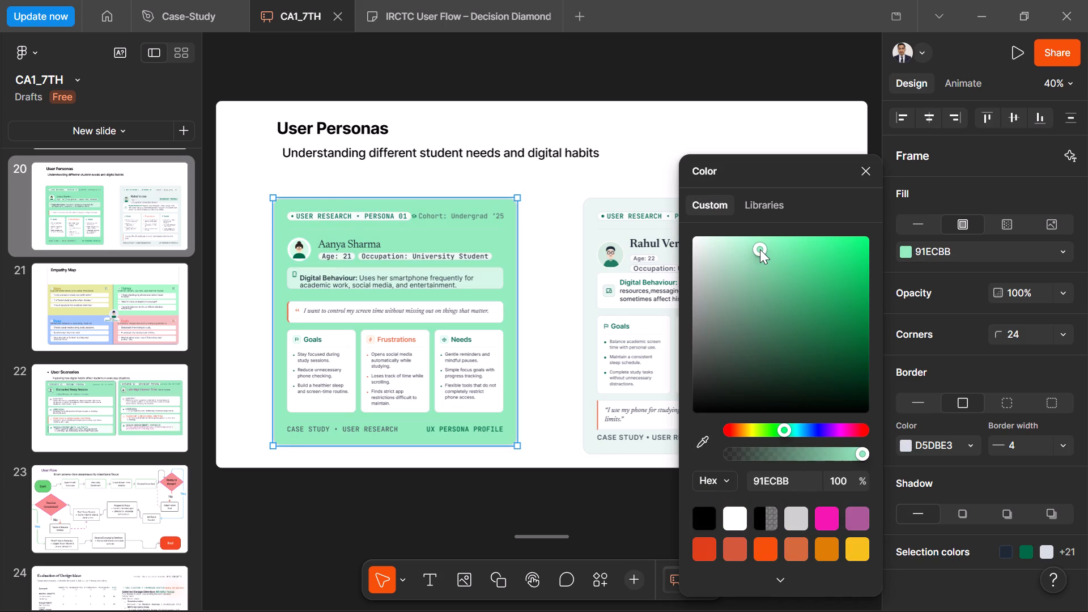
{"action": "left_click", "coordinate": [758, 360]}
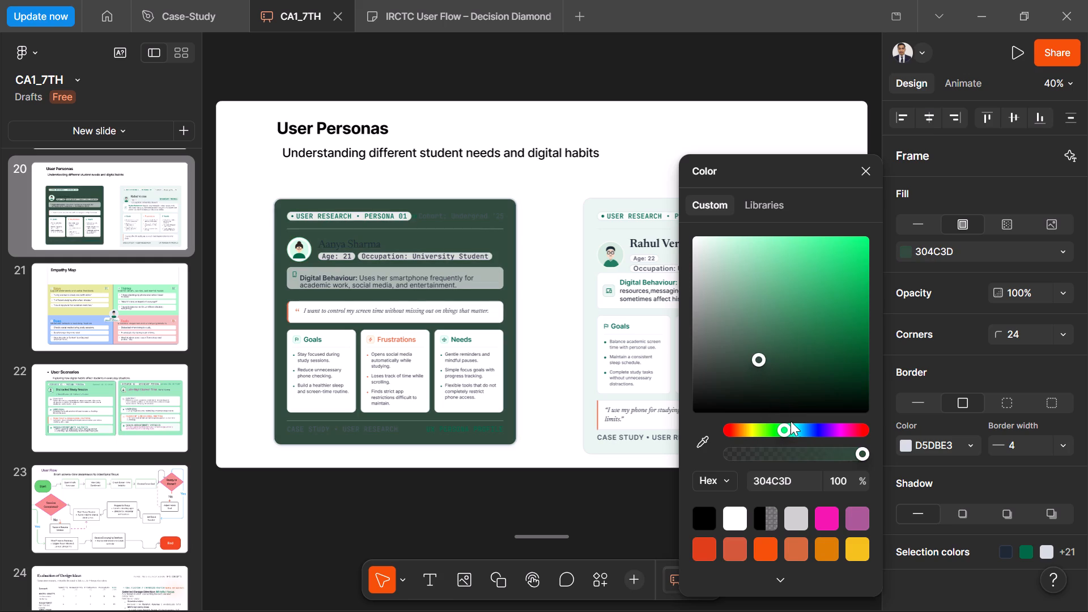
{"action": "left_click", "coordinate": [796, 432]}
{"action": "left_click", "coordinate": [777, 318]}
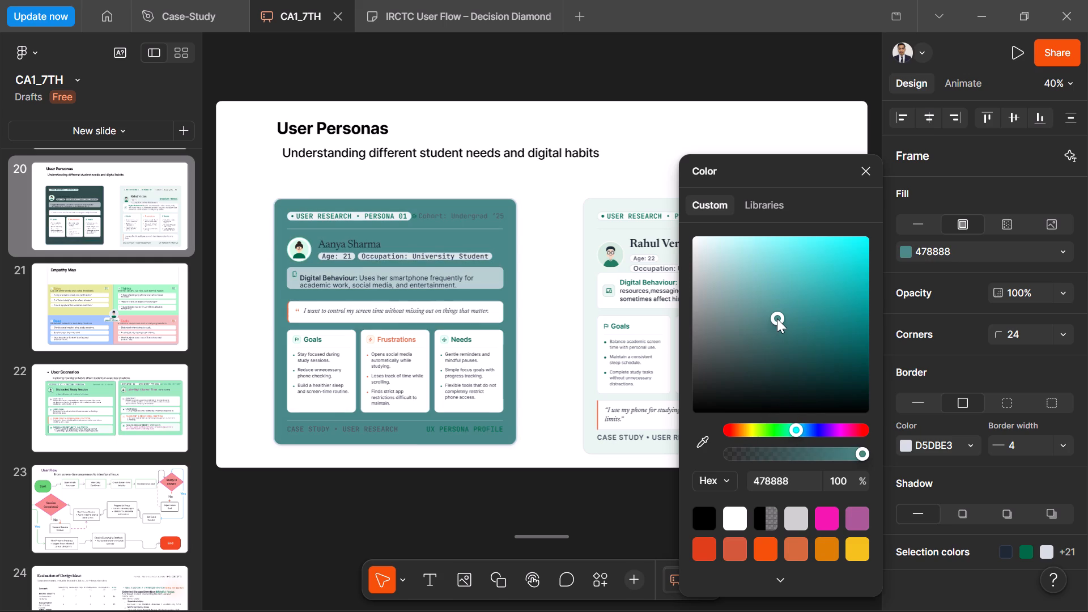
{"action": "left_click", "coordinate": [770, 277]}
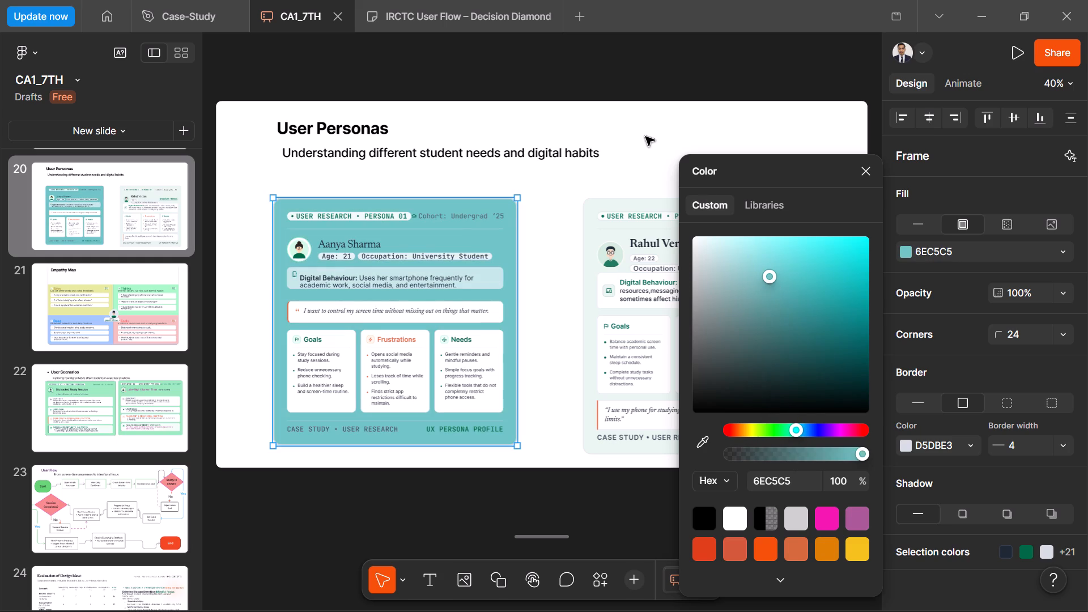
{"action": "left_click", "coordinate": [645, 138]}
{"action": "left_click", "coordinate": [645, 138]}
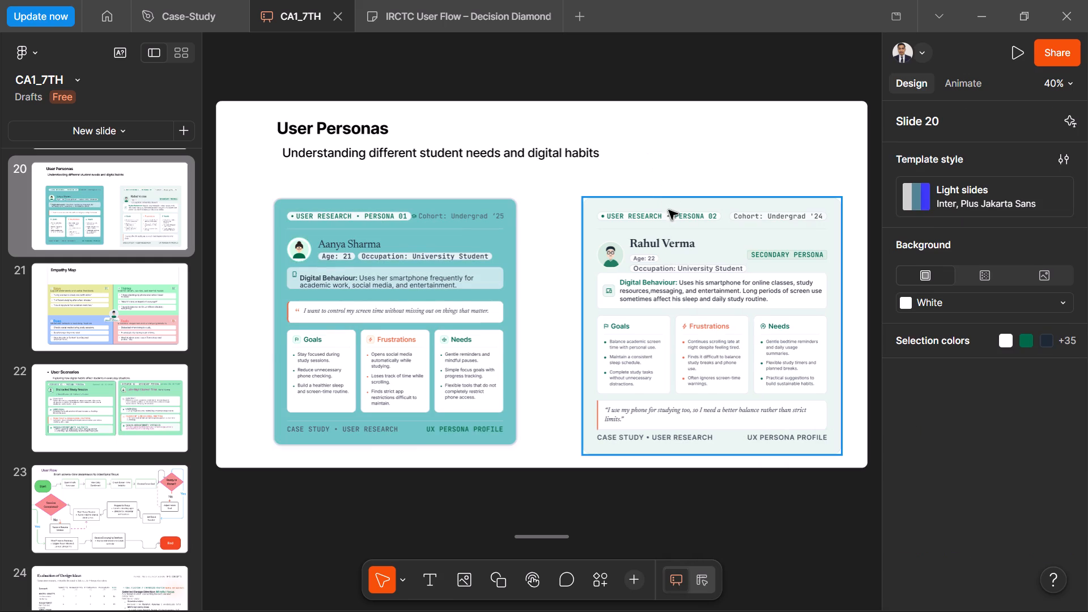
Change the Persona 02 card's fill to the custom teal 4FBCBC, trying darker green and teal shades first.
{"action": "left_click", "coordinate": [688, 211]}
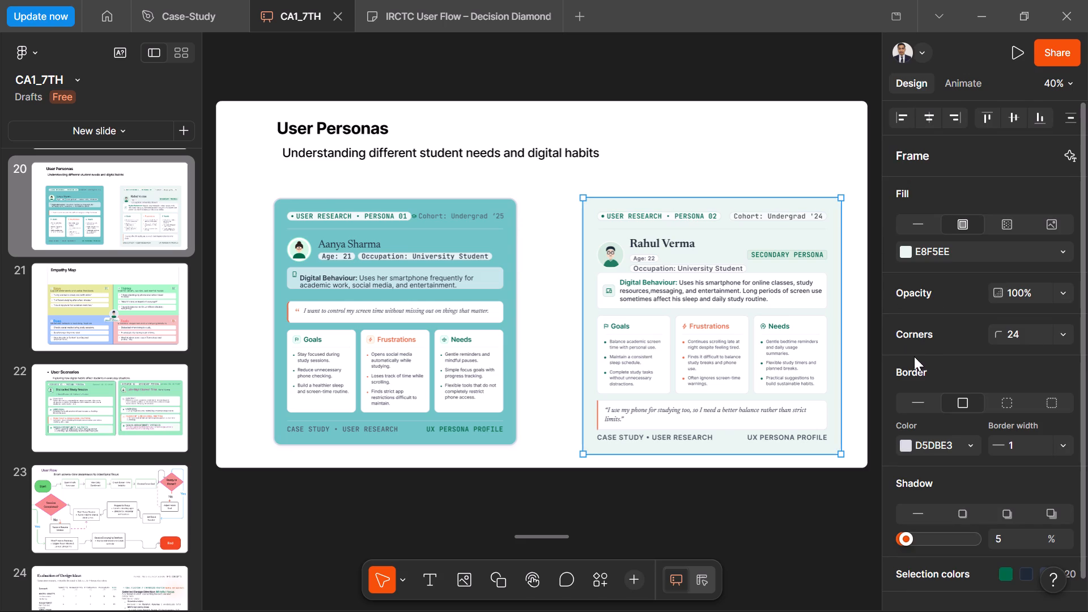
{"action": "left_click", "coordinate": [903, 251]}
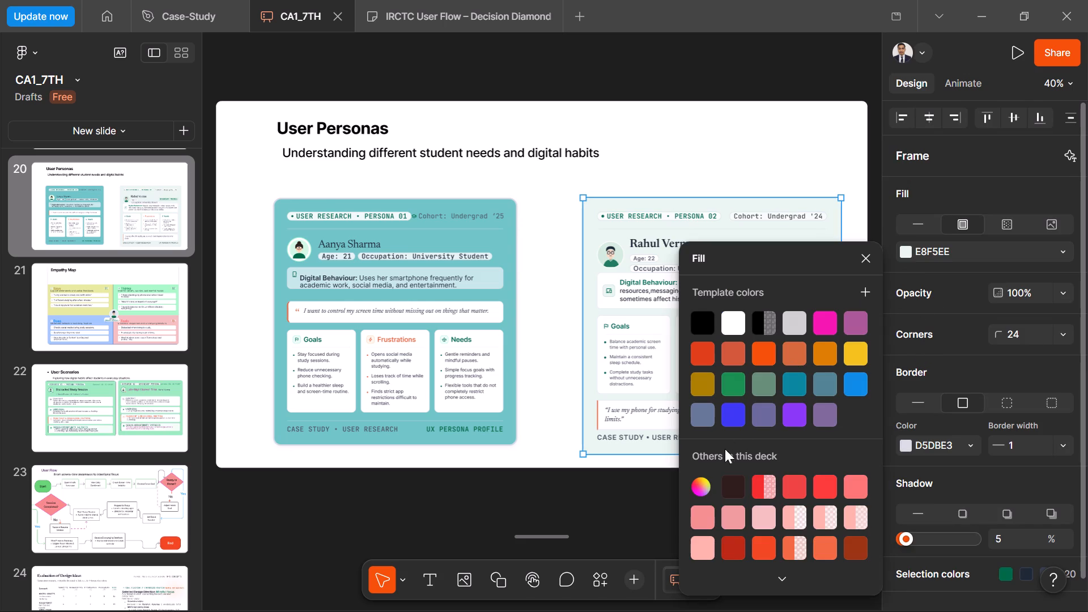
{"action": "left_click", "coordinate": [702, 487]}
{"action": "left_click", "coordinate": [754, 351]}
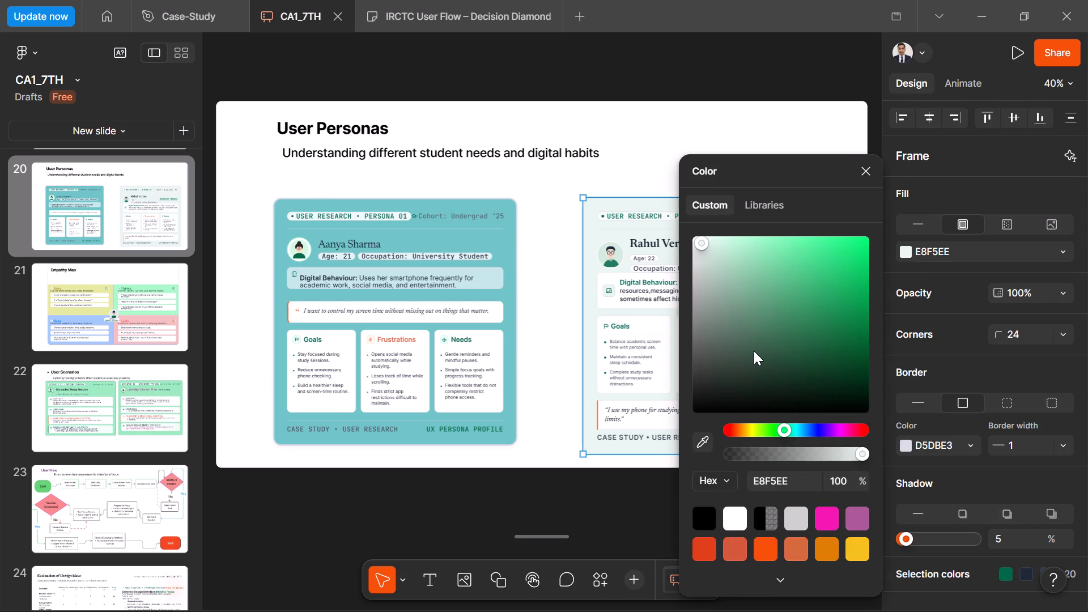
{"action": "left_click", "coordinate": [790, 430]}
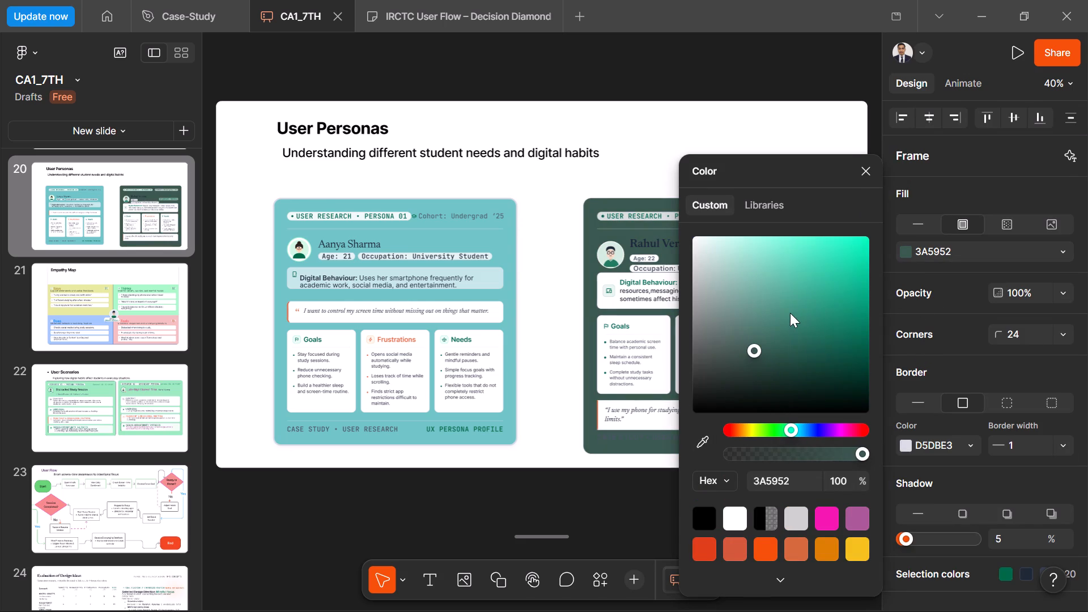
{"action": "left_click", "coordinate": [790, 313]}
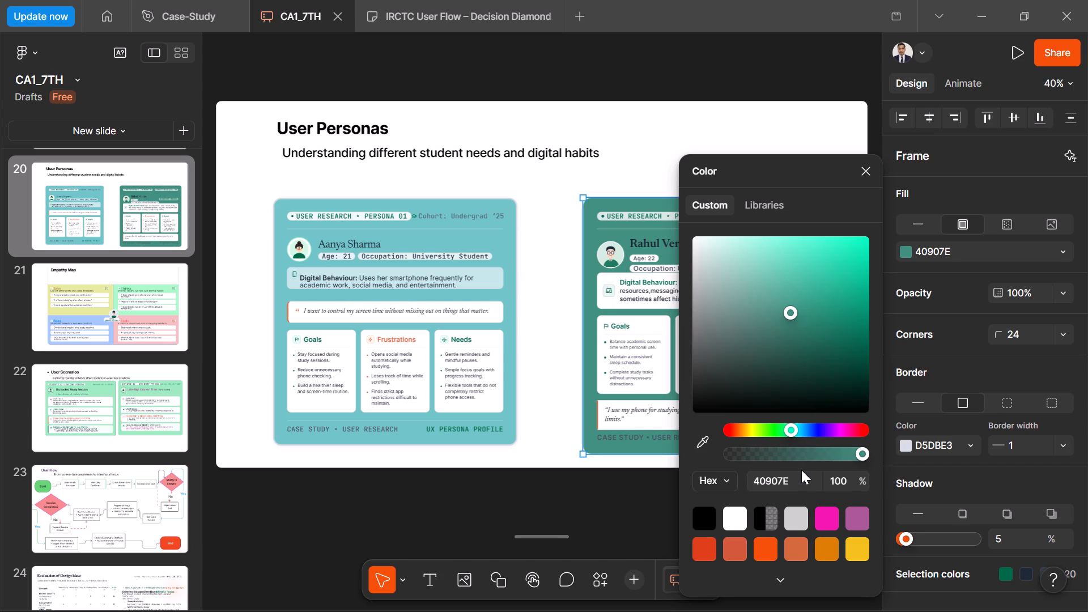
{"action": "left_click", "coordinate": [796, 428]}
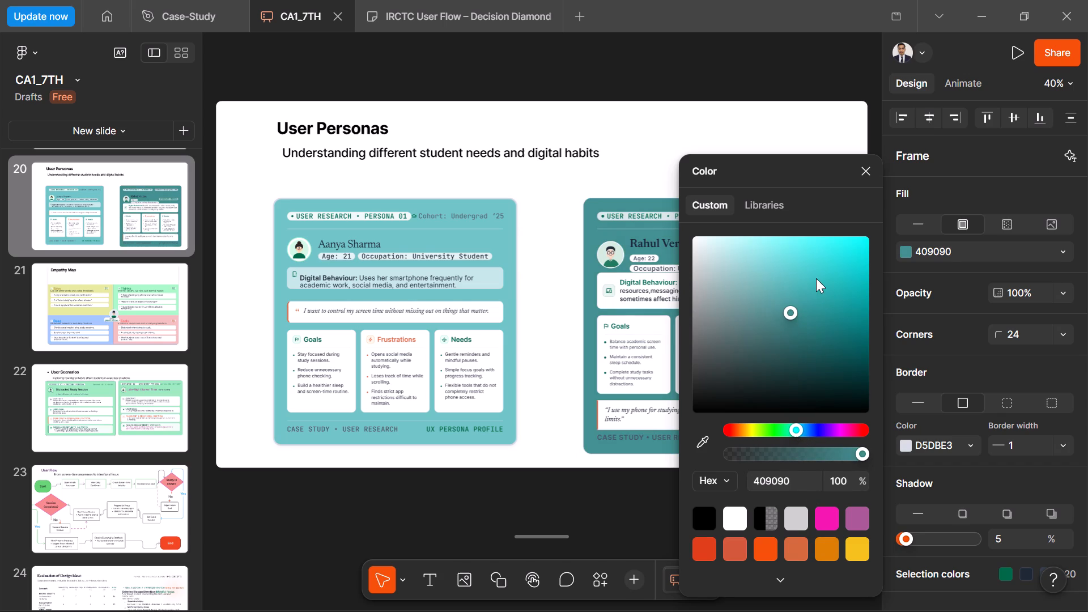
{"action": "left_click", "coordinate": [816, 278]}
{"action": "left_click", "coordinate": [794, 282]}
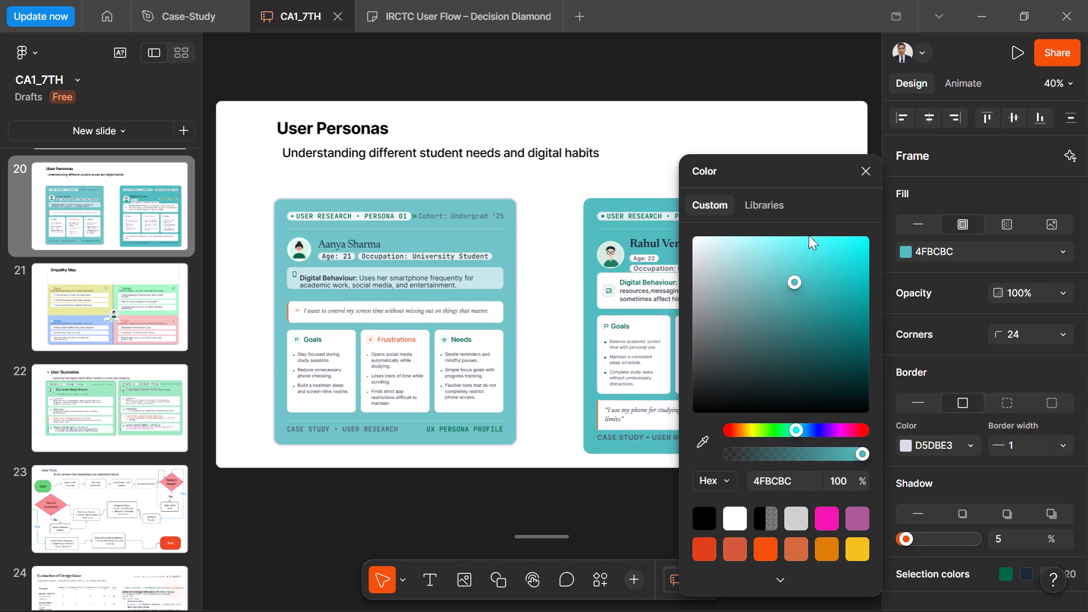
{"action": "left_click", "coordinate": [862, 172]}
{"action": "left_click", "coordinate": [768, 133]}
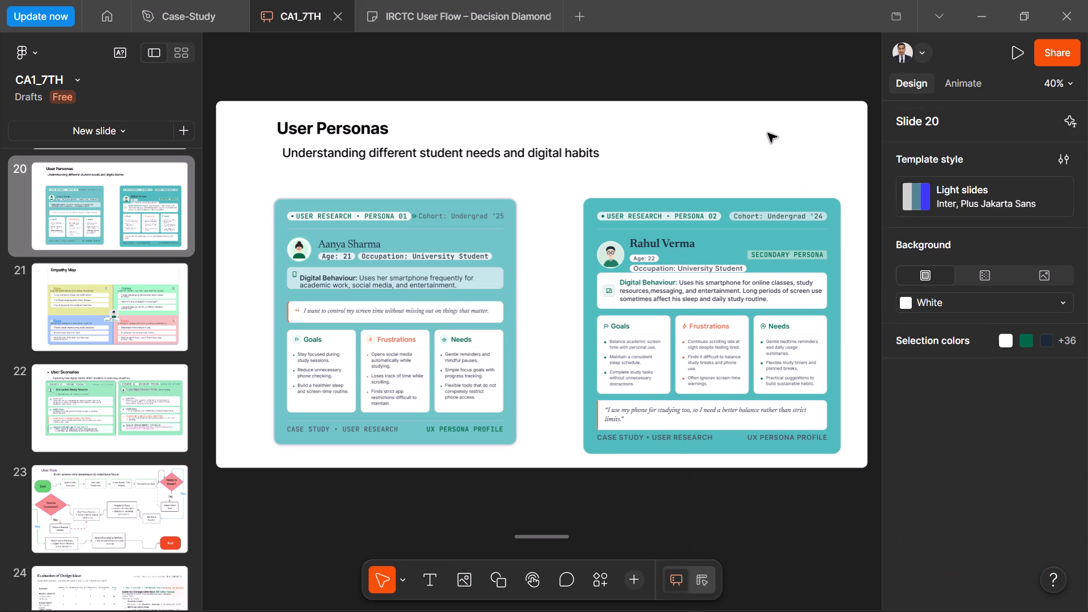
{"action": "left_click", "coordinate": [768, 133]}
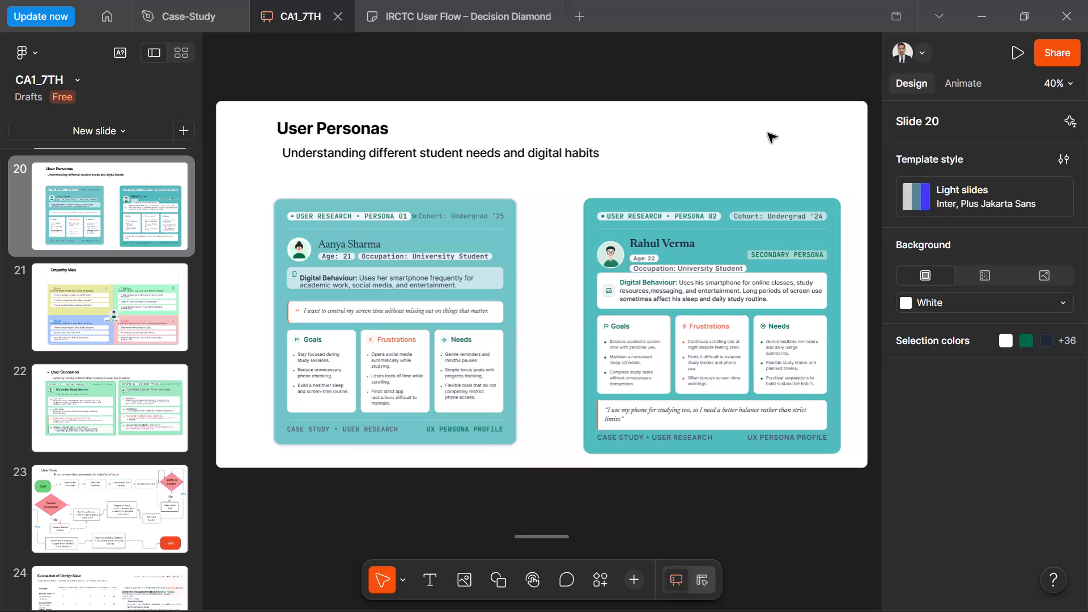
On the Competitive Benchmarking slide, give the Gamified Focus card the custom grey-green fill A8C5B5, trying brighter mint shades such as 93EBBC first.
{"action": "scroll", "coordinate": [149, 233], "scroll_direction": "up", "scroll_amount": 2}
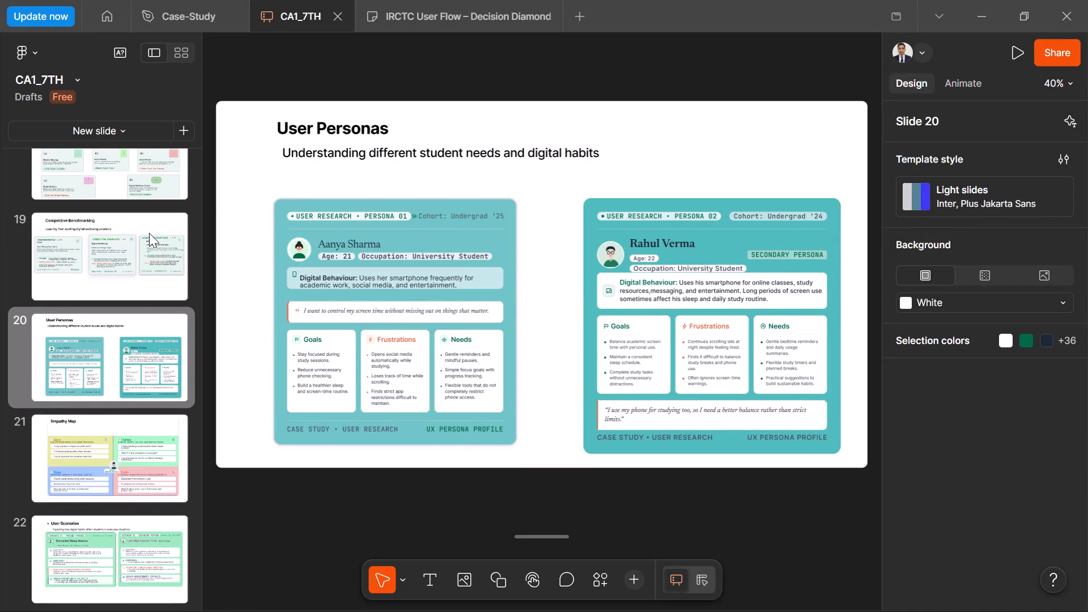
{"action": "left_click", "coordinate": [149, 233]}
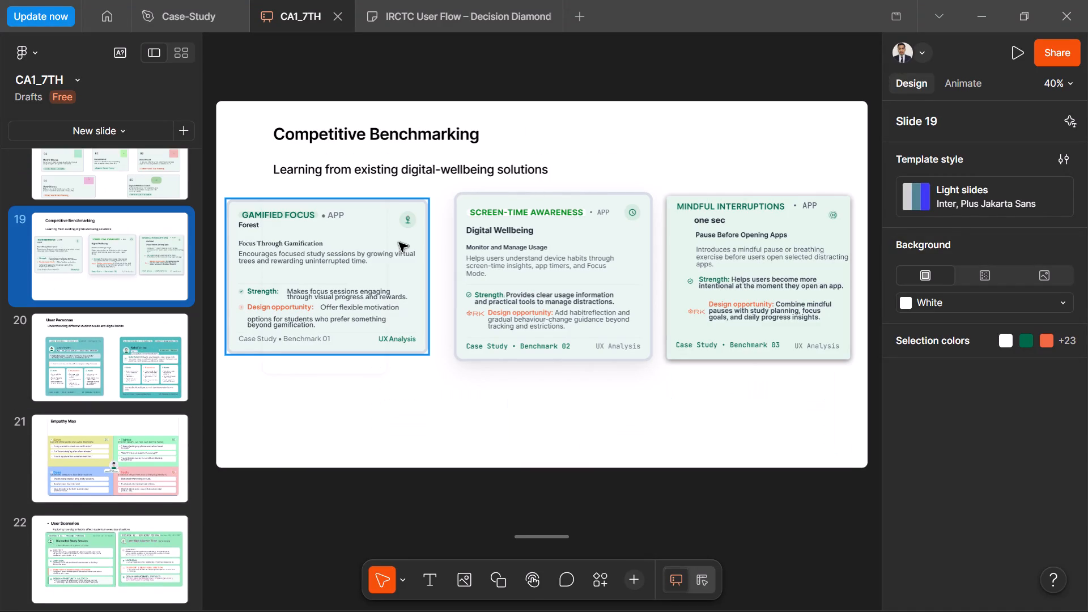
{"action": "double_click", "coordinate": [372, 261]}
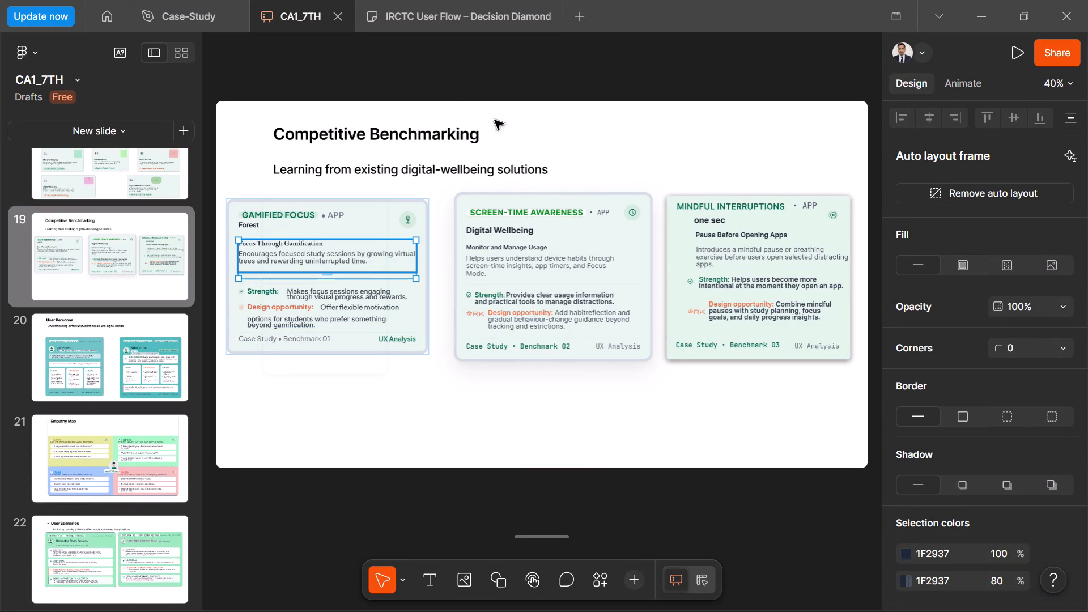
{"action": "left_click", "coordinate": [577, 156]}
{"action": "left_click", "coordinate": [389, 211]}
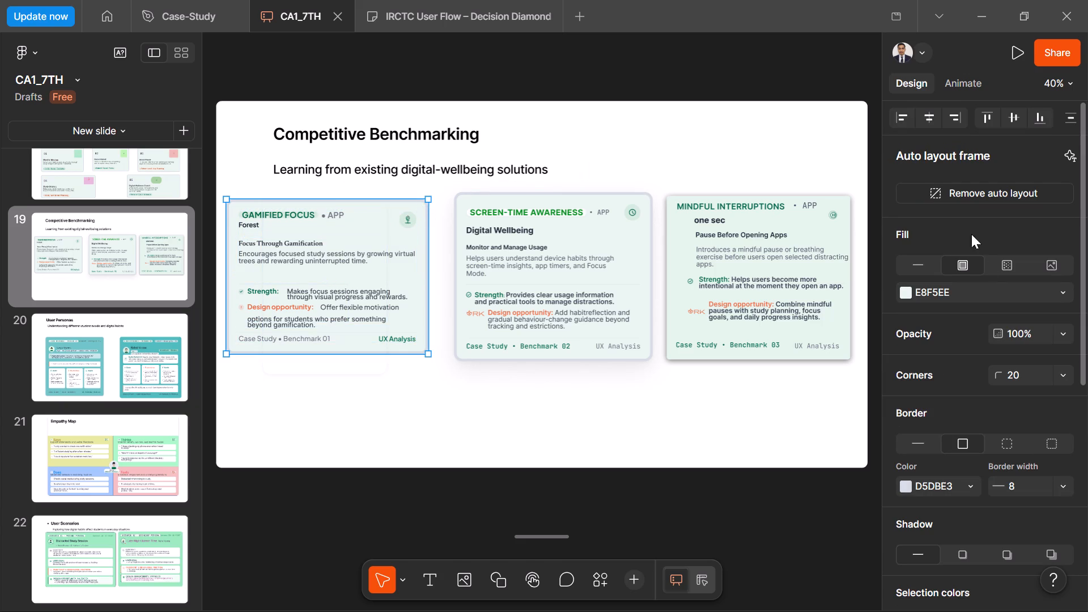
{"action": "left_click", "coordinate": [904, 292]}
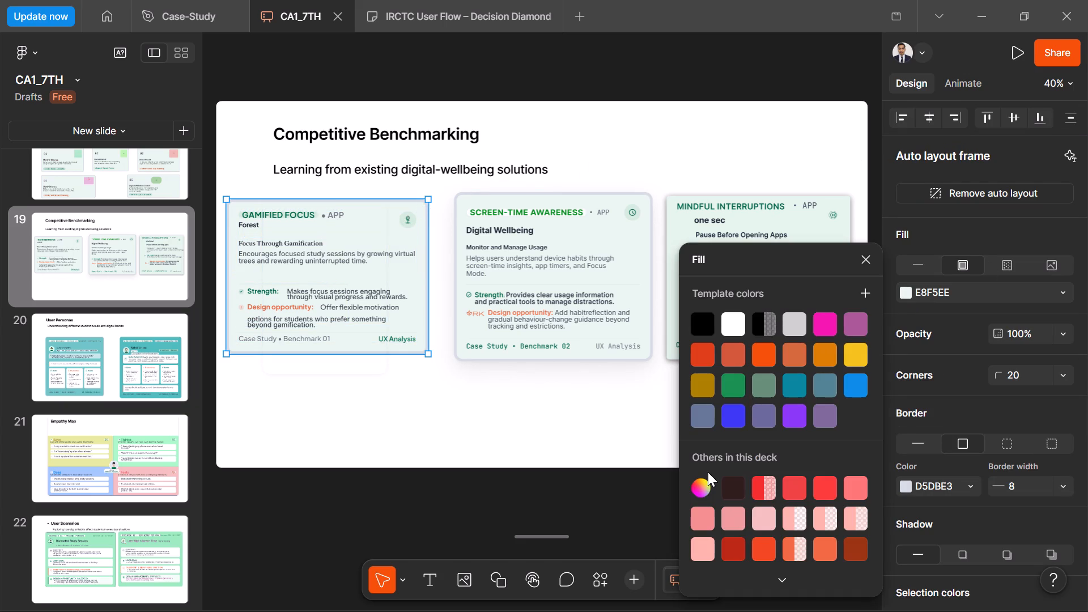
{"action": "left_click", "coordinate": [697, 486]}
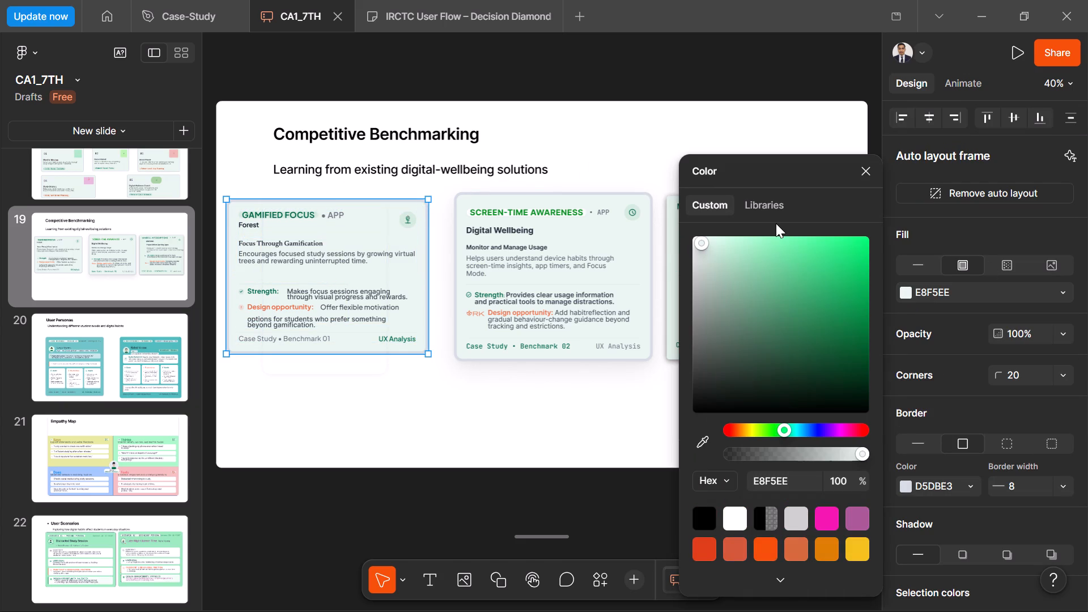
{"action": "left_click", "coordinate": [775, 242]}
{"action": "left_click", "coordinate": [758, 250]}
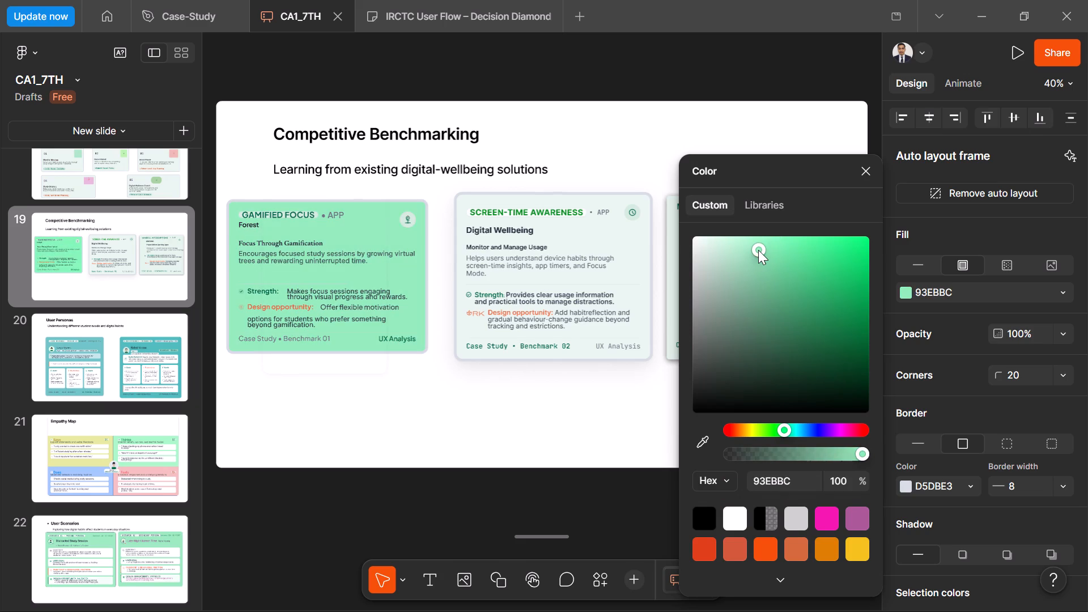
{"action": "left_click", "coordinate": [756, 315]}
{"action": "left_click", "coordinate": [738, 268]}
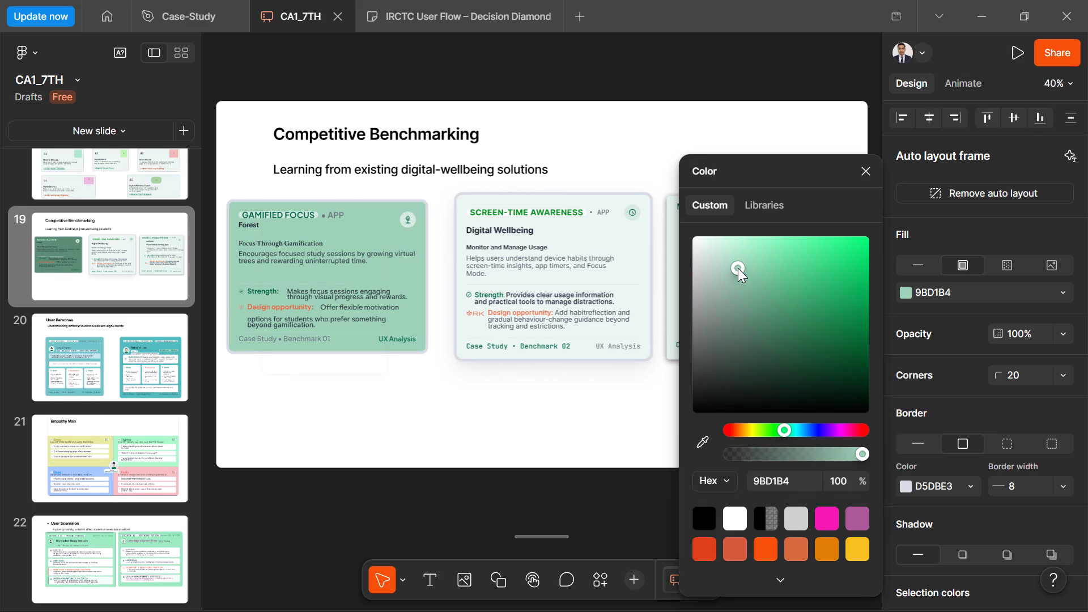
{"action": "left_click", "coordinate": [733, 246]}
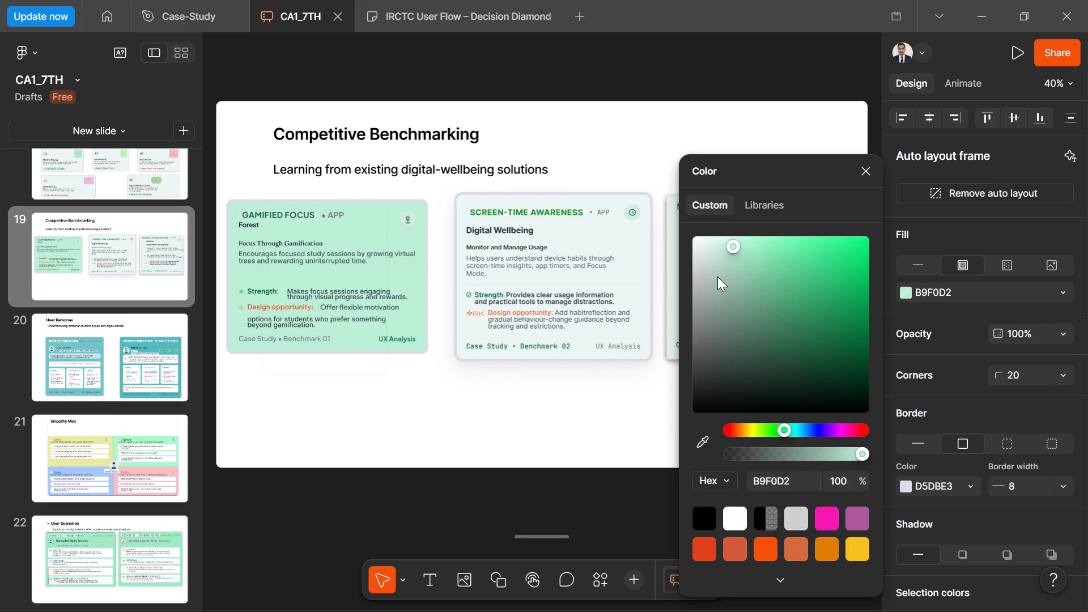
{"action": "left_click", "coordinate": [717, 277]}
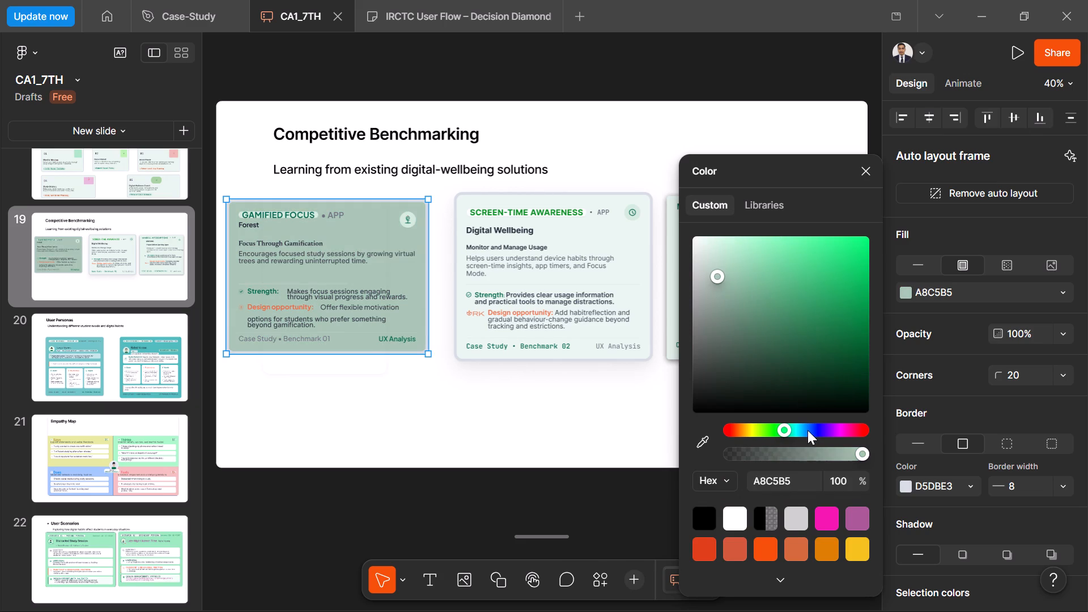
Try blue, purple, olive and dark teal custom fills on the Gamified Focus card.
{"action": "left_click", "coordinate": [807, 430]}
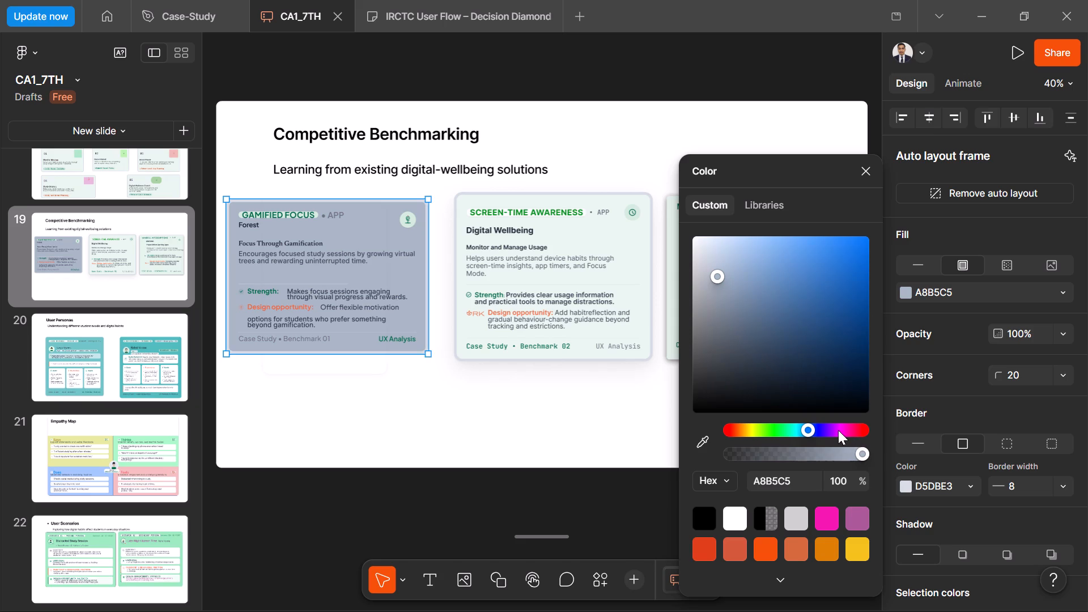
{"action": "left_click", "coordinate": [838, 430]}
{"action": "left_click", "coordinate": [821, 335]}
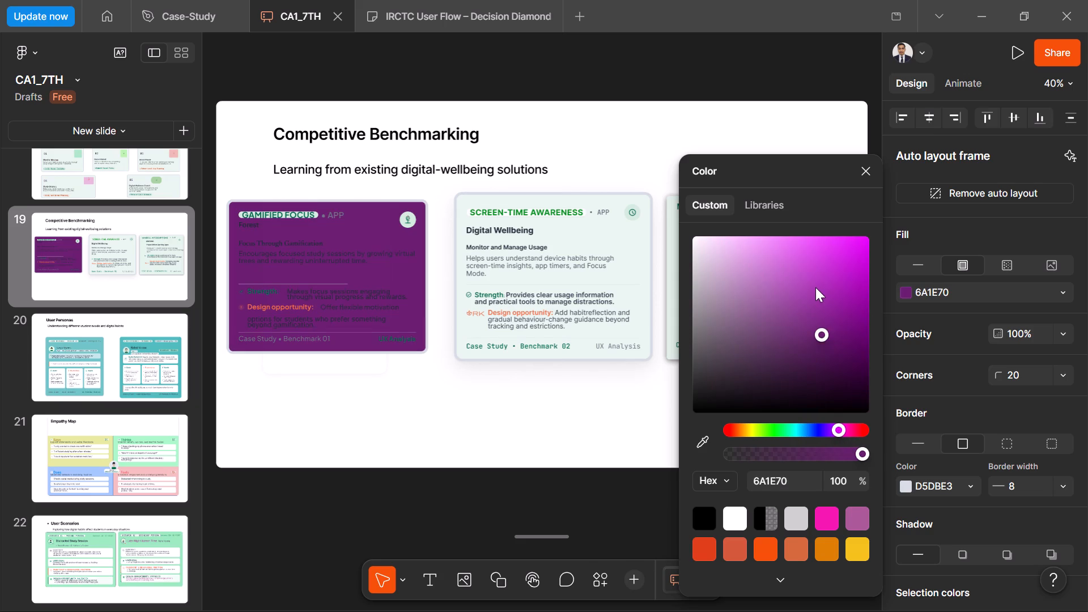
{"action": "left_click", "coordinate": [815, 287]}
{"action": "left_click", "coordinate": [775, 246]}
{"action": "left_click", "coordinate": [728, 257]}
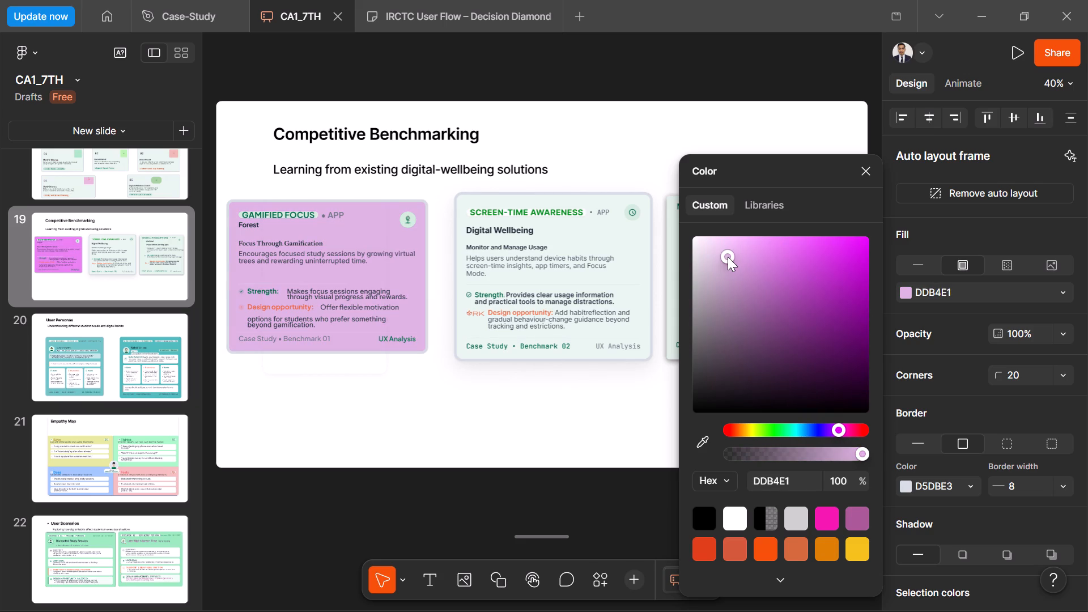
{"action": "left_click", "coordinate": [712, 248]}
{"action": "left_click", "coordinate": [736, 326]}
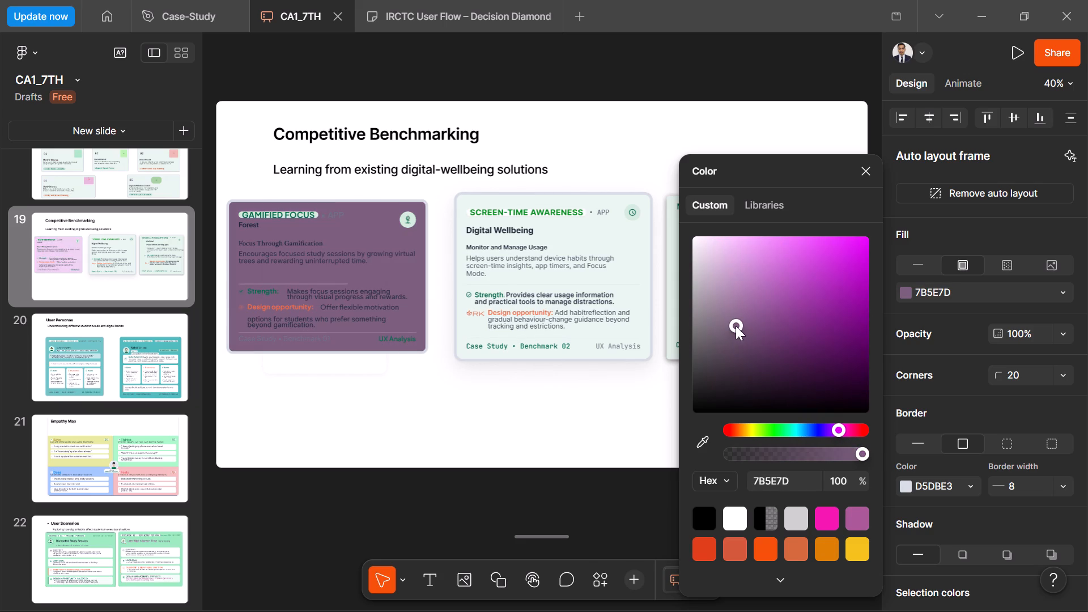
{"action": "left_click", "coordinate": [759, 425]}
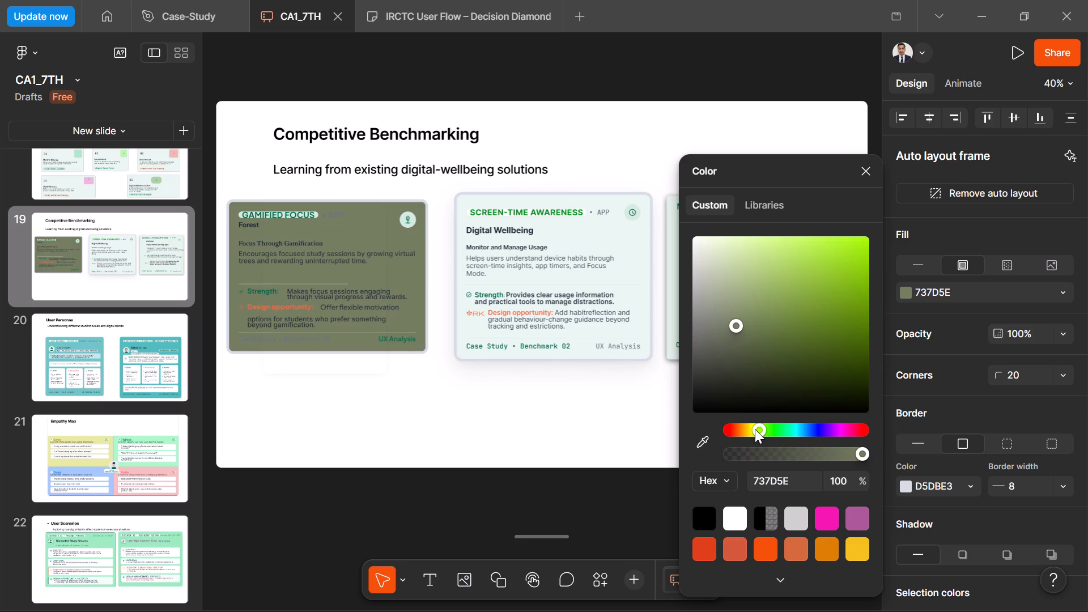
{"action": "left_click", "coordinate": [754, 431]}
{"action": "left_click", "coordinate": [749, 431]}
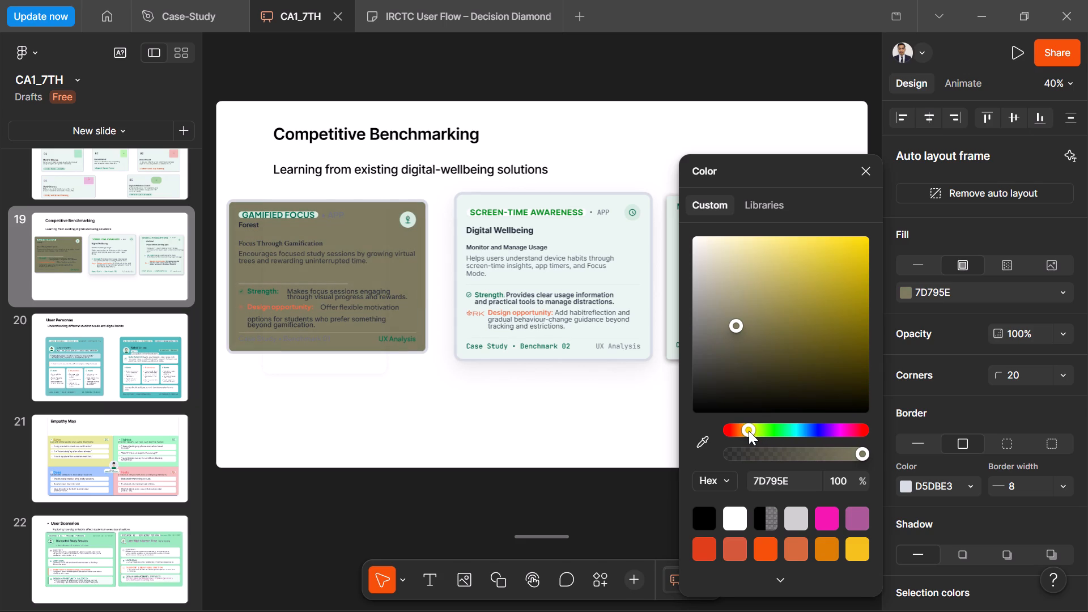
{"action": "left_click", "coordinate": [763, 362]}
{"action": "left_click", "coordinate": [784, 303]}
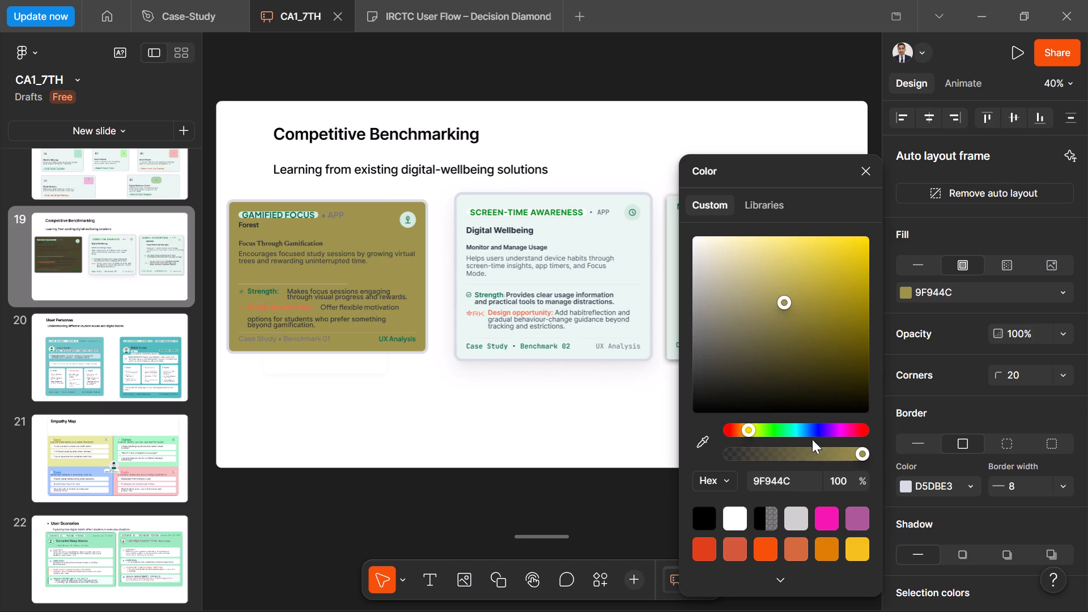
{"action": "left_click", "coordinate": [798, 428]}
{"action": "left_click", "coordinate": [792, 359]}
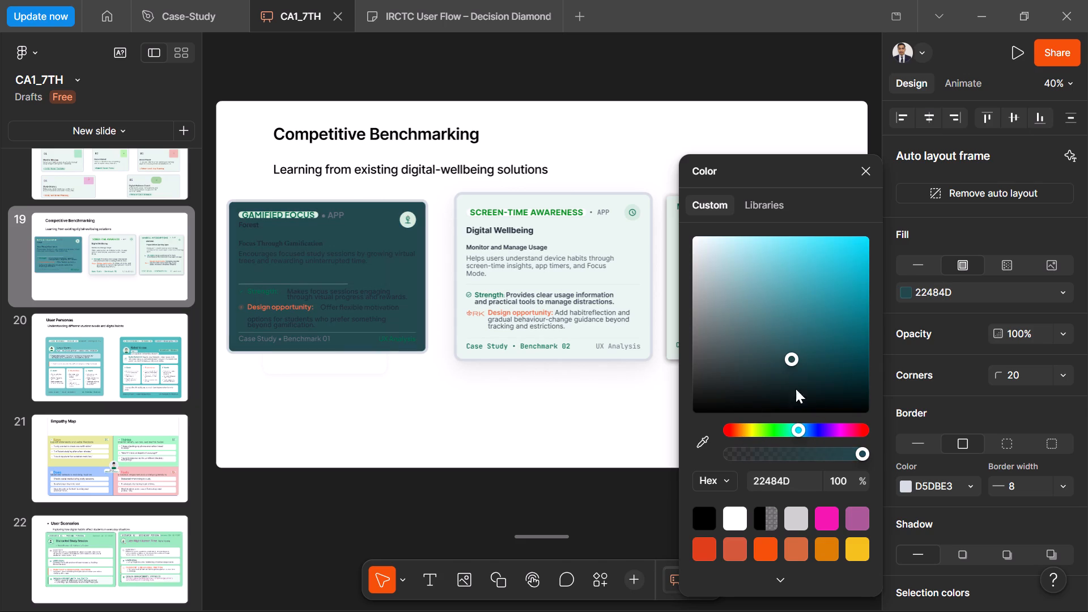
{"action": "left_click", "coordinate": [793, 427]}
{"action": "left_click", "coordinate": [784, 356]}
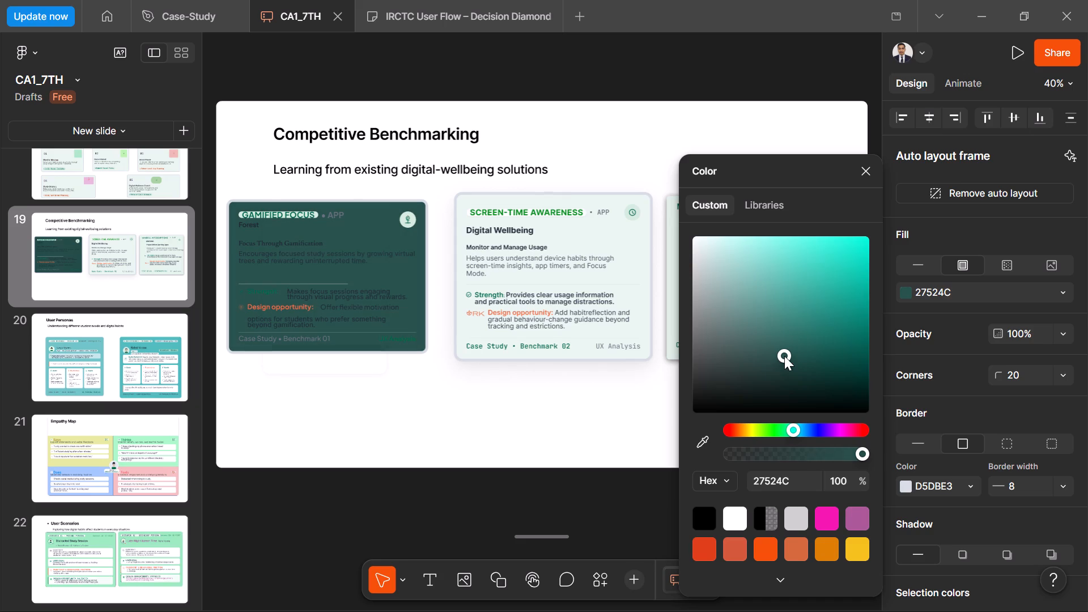
Set the Gamified Focus card's fill to a custom pale mint green, trying darker and slightly stronger greens first.
{"action": "left_click", "coordinate": [783, 428]}
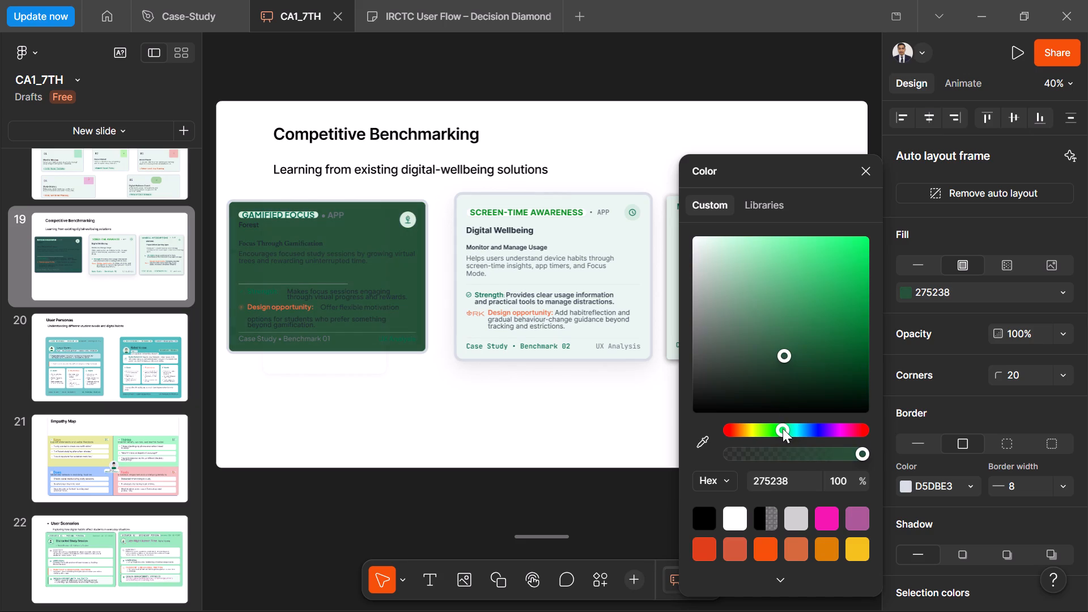
{"action": "left_click", "coordinate": [781, 338]}
{"action": "left_click", "coordinate": [782, 286]}
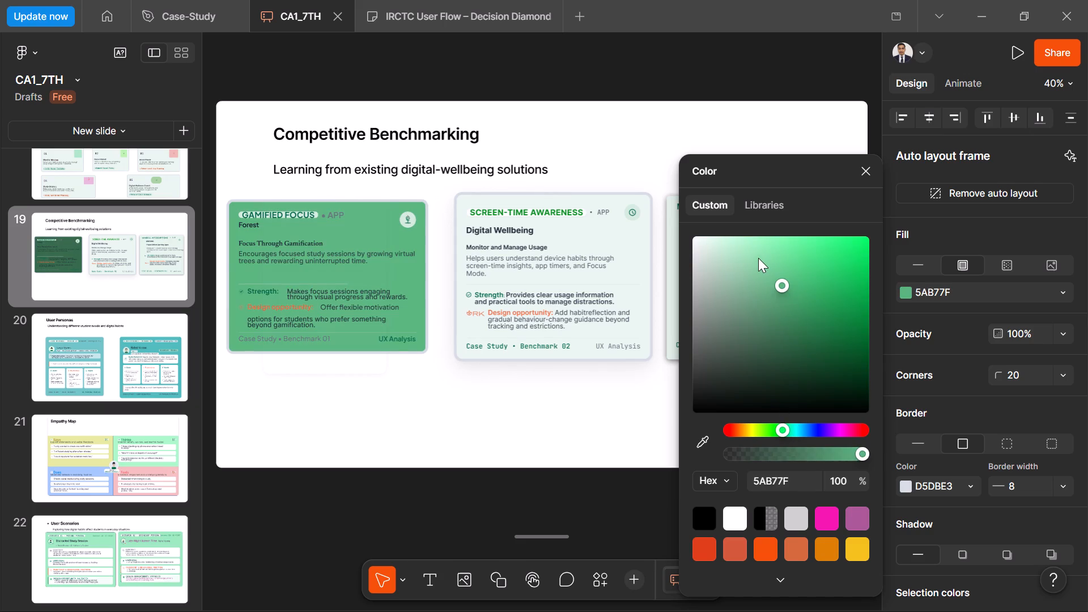
{"action": "left_click", "coordinate": [758, 258]}
{"action": "left_click", "coordinate": [741, 245]}
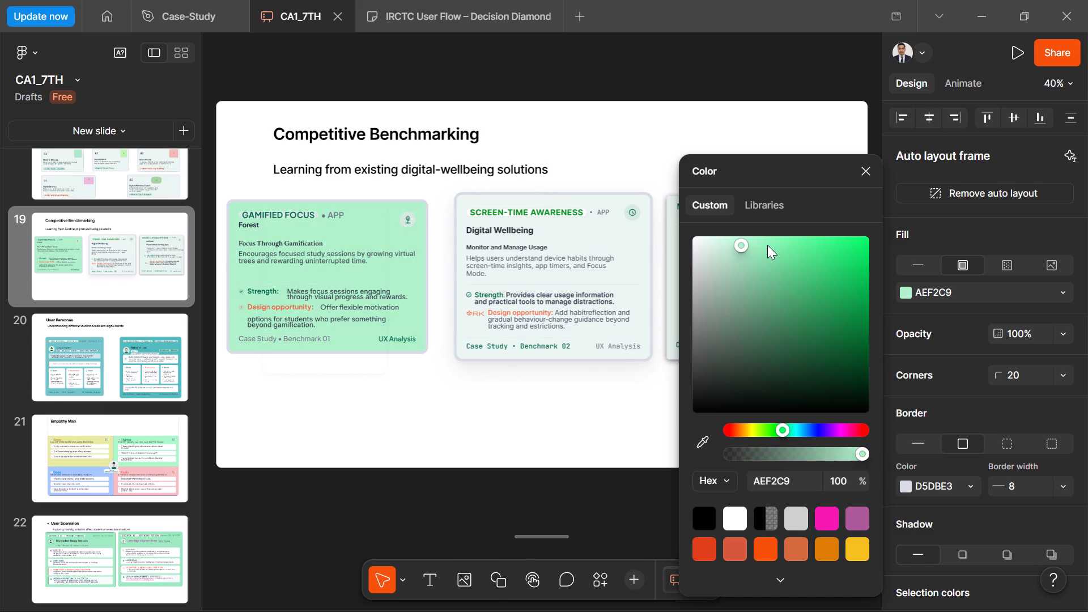
{"action": "left_click", "coordinate": [767, 245]}
{"action": "left_click", "coordinate": [746, 245]}
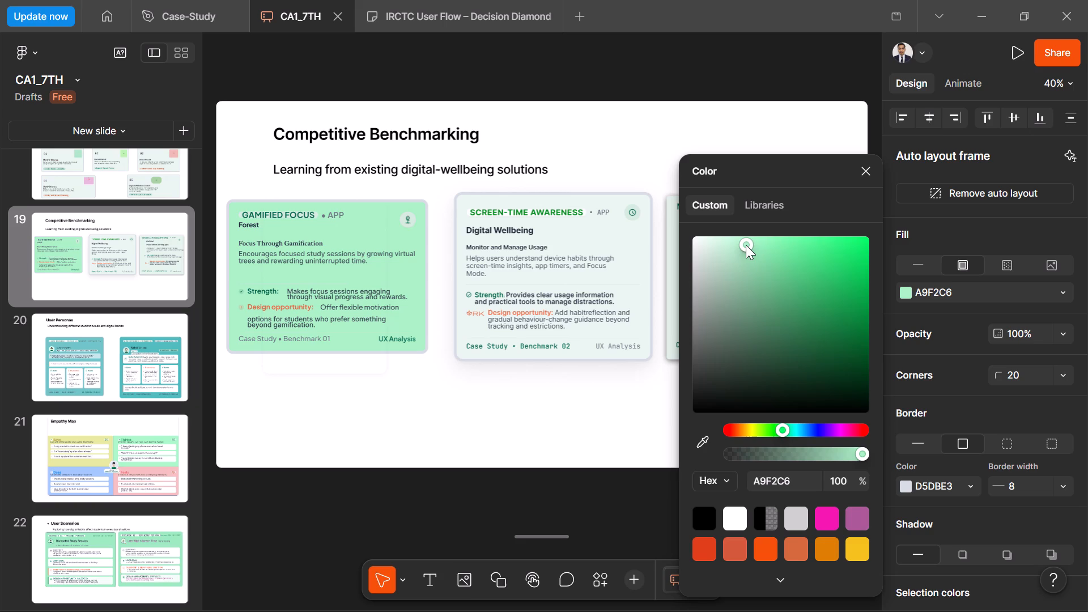
{"action": "left_click", "coordinate": [741, 252]}
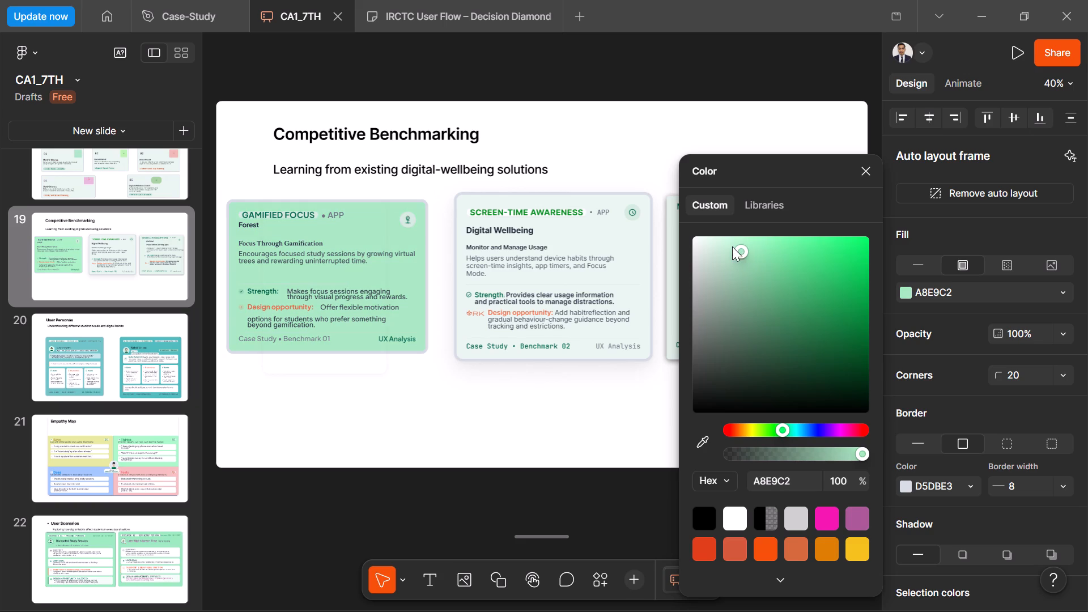
{"action": "left_click", "coordinate": [730, 245]}
{"action": "left_click", "coordinate": [491, 373]}
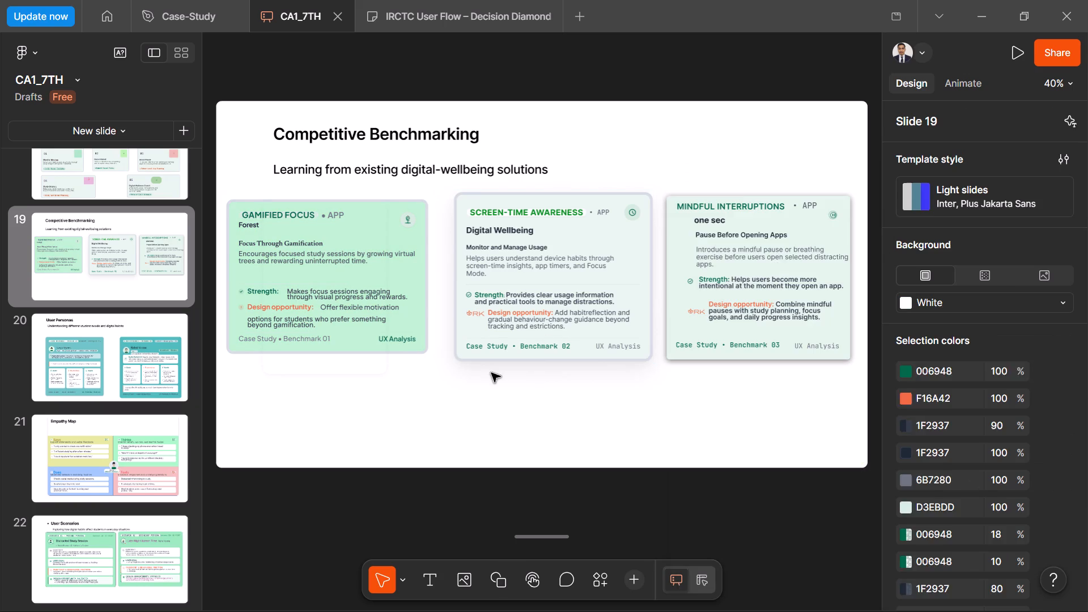
{"action": "left_click", "coordinate": [491, 373]}
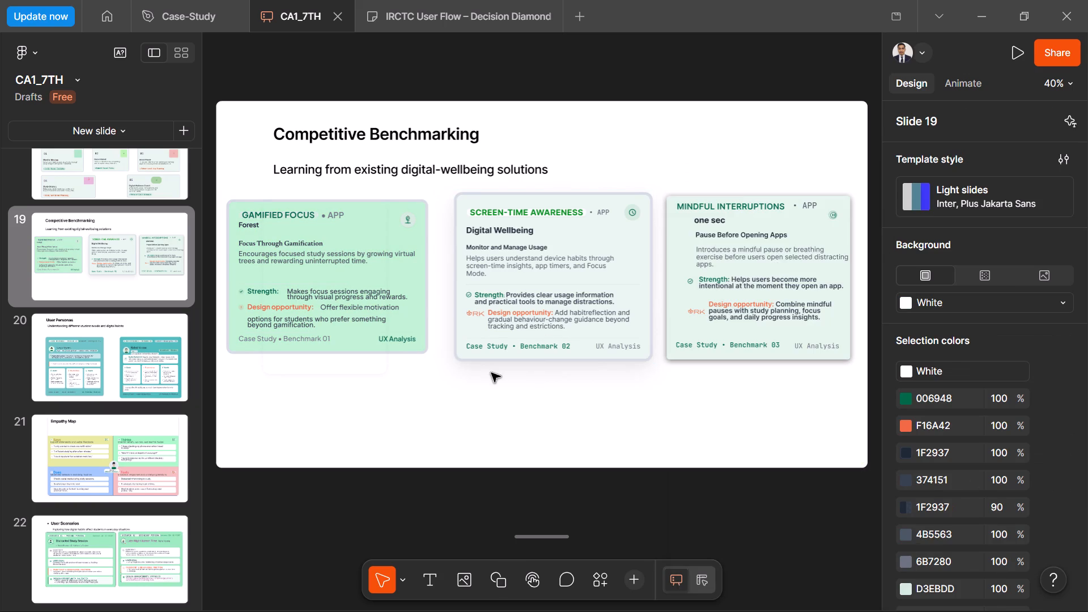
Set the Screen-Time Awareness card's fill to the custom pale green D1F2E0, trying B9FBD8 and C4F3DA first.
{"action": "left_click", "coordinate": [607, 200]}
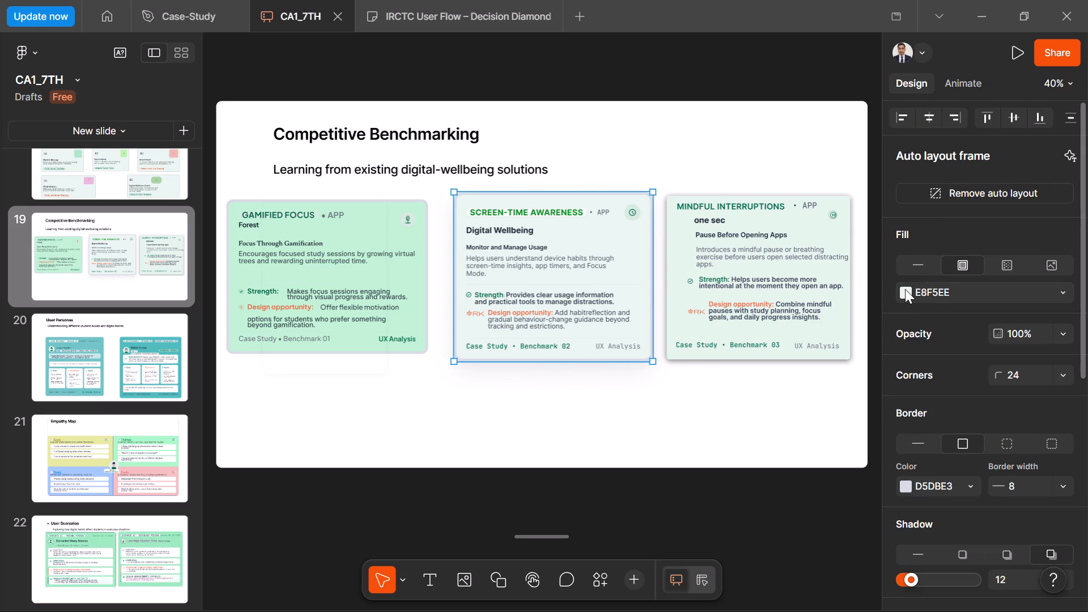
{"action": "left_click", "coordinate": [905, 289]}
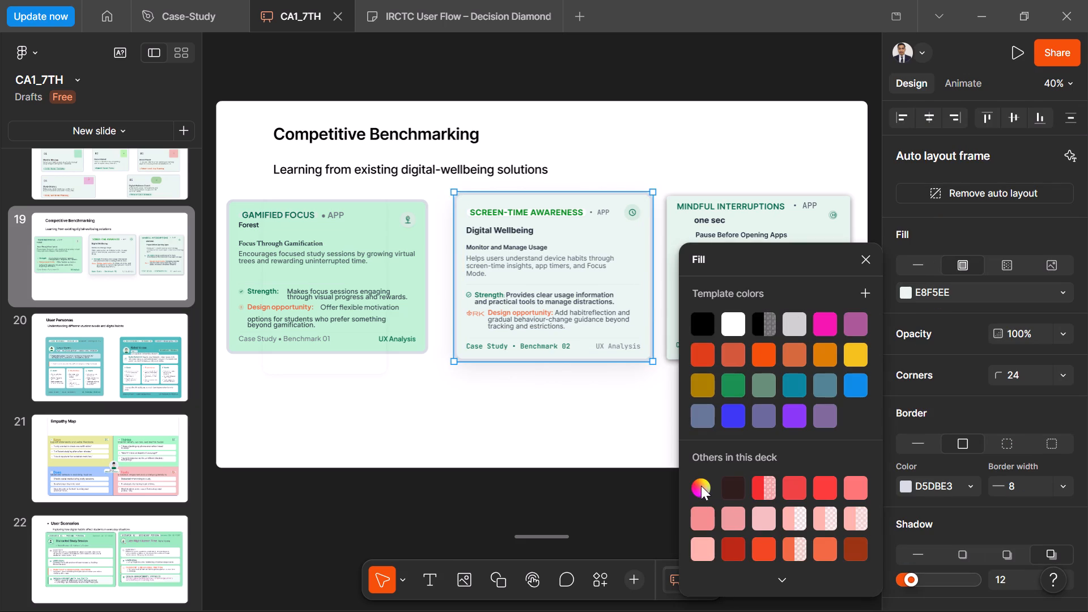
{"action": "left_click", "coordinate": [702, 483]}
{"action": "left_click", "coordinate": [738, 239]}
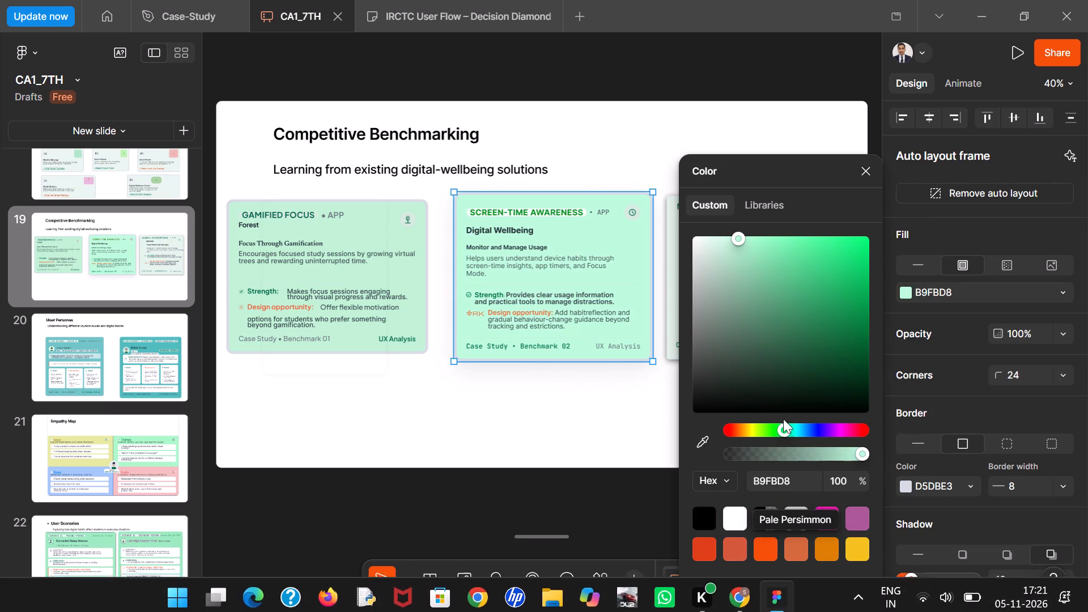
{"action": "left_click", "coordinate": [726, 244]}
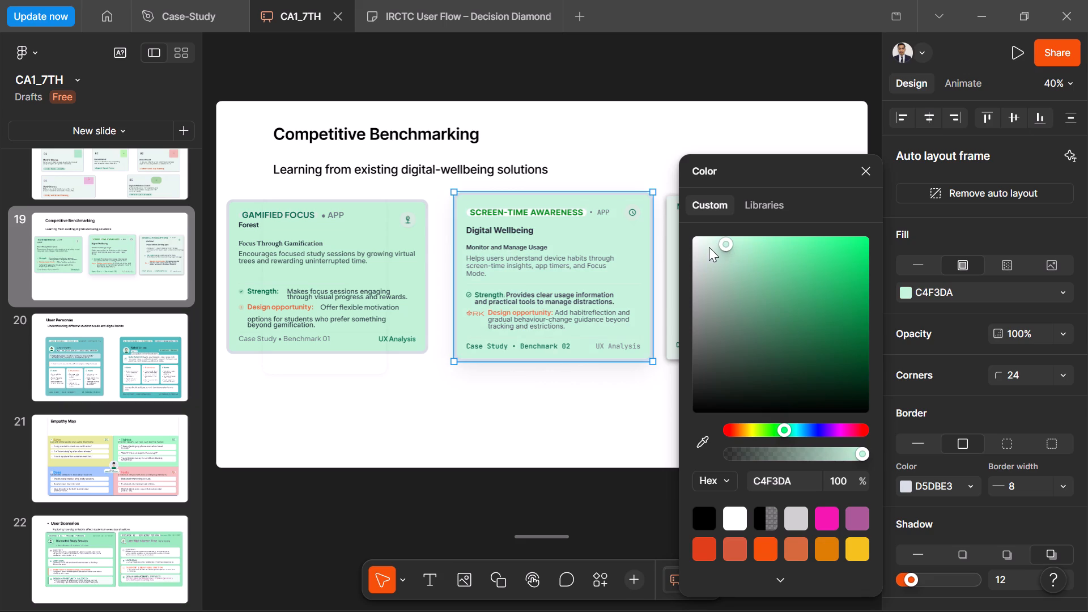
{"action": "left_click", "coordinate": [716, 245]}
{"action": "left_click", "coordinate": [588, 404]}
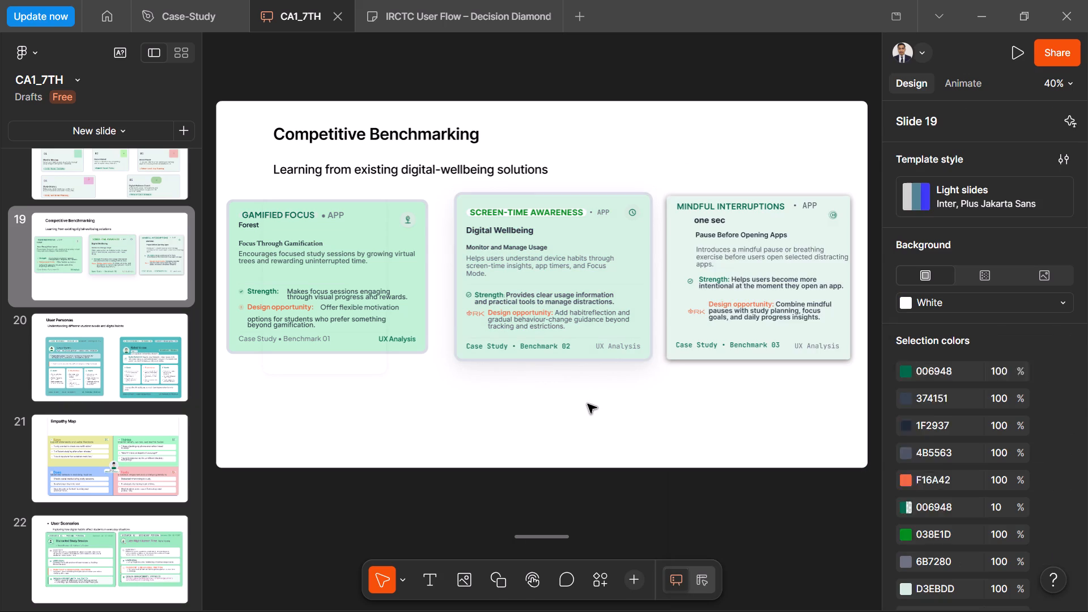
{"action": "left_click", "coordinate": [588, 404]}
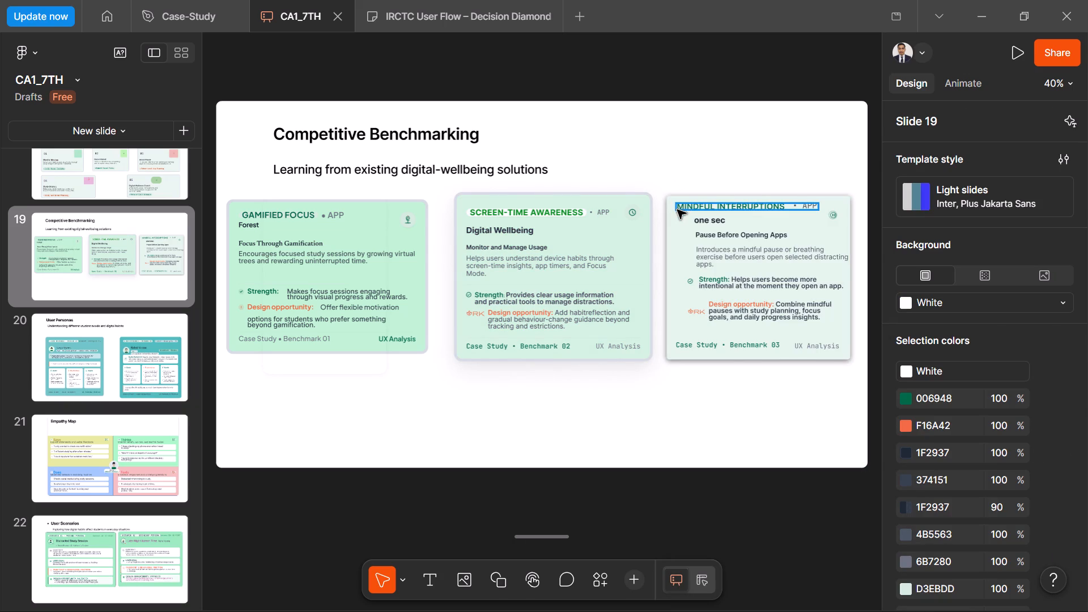
Set the Mindful Interruptions card's fill to the custom mint CCF4DE, trying D7F5E5 and C2F4D9 first.
{"action": "left_click", "coordinate": [674, 215]}
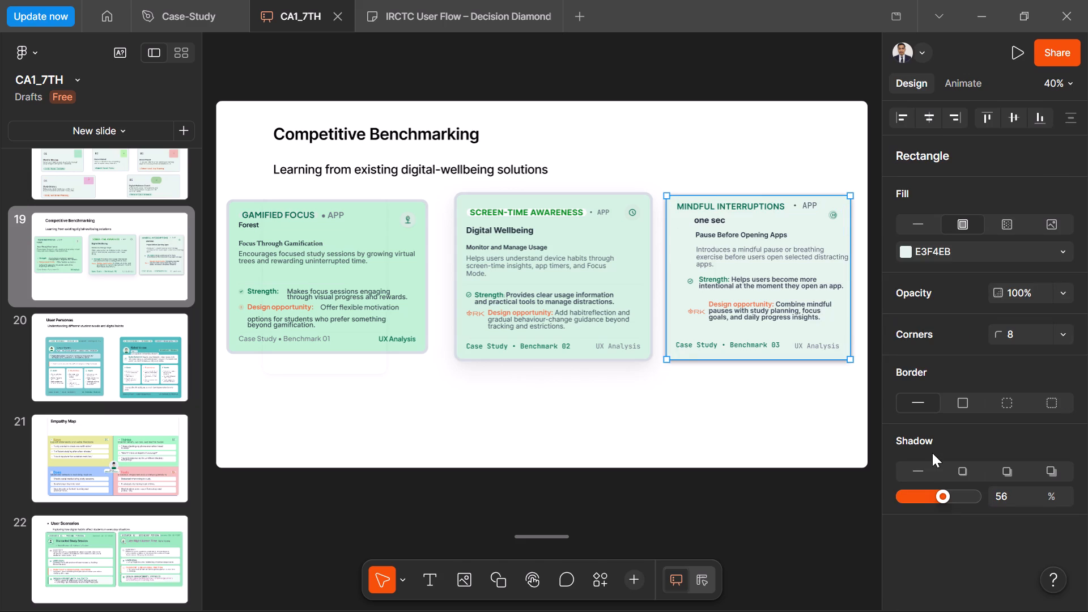
{"action": "left_click", "coordinate": [905, 253]}
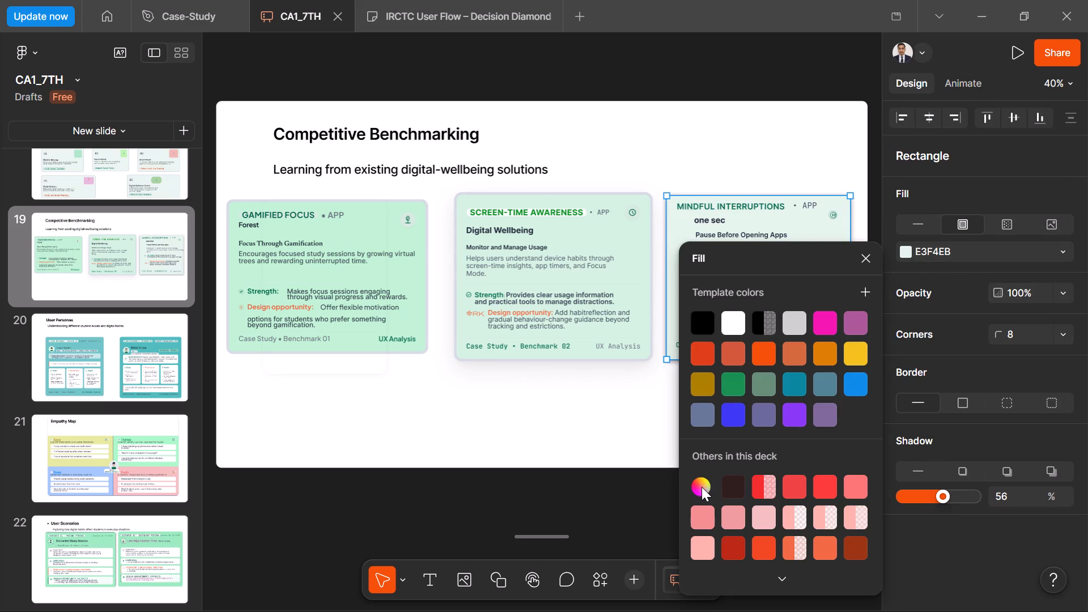
{"action": "left_click", "coordinate": [702, 487]}
{"action": "left_click", "coordinate": [713, 243]}
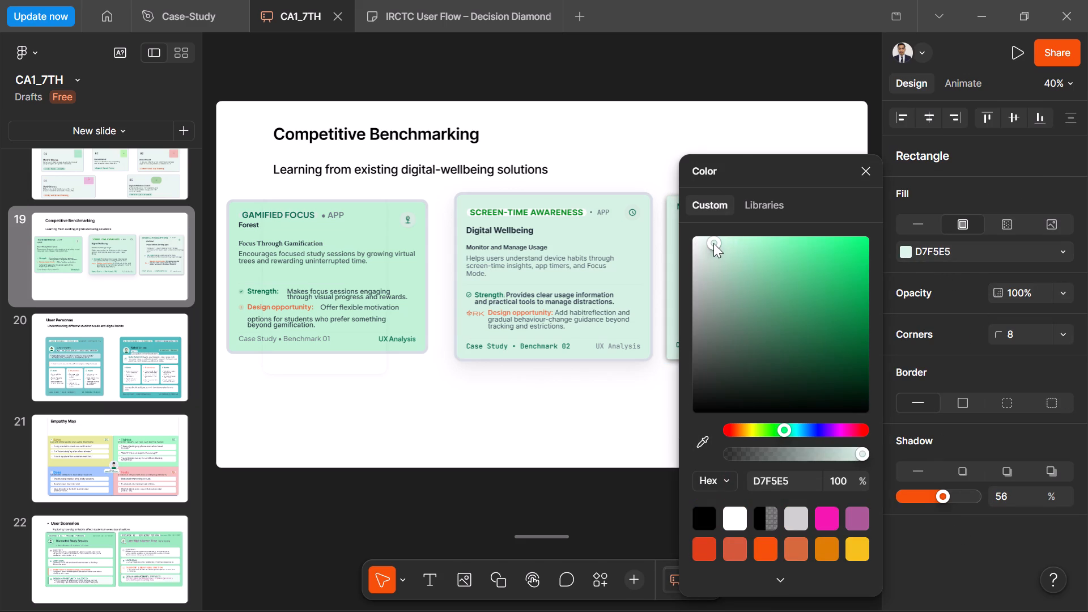
{"action": "left_click_drag", "start_coordinate": [747, 163], "coordinate": [417, 323]}
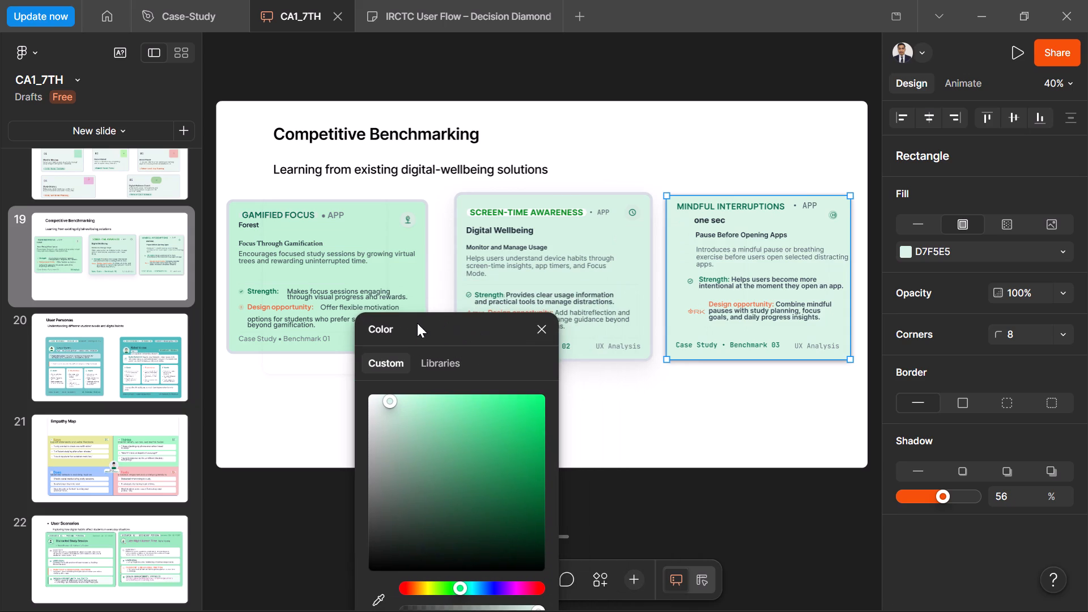
{"action": "left_click", "coordinate": [397, 405]}
{"action": "left_click", "coordinate": [405, 402]}
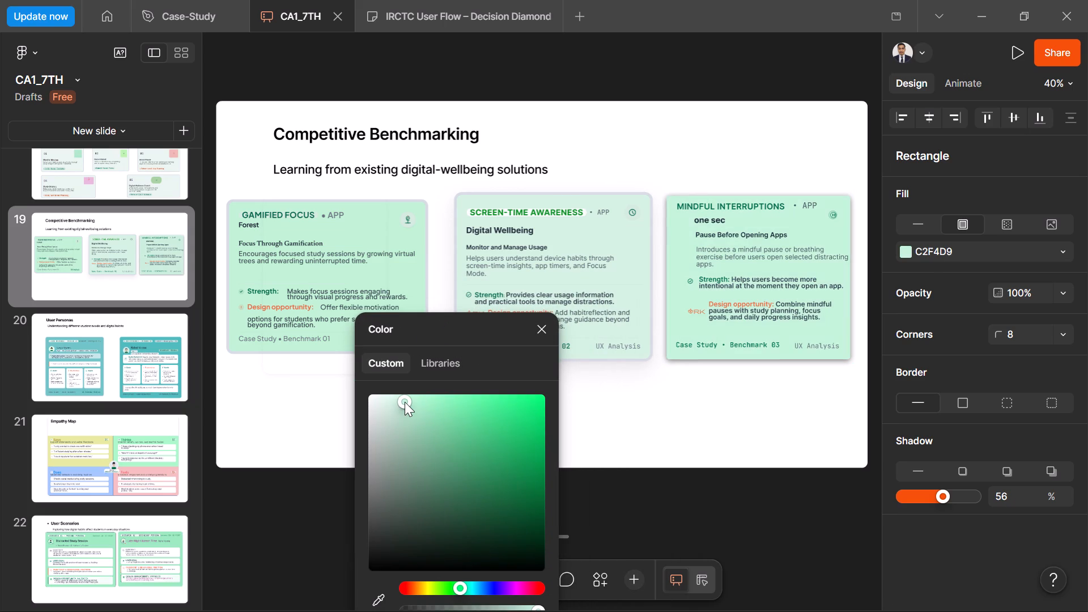
{"action": "left_click", "coordinate": [397, 402]}
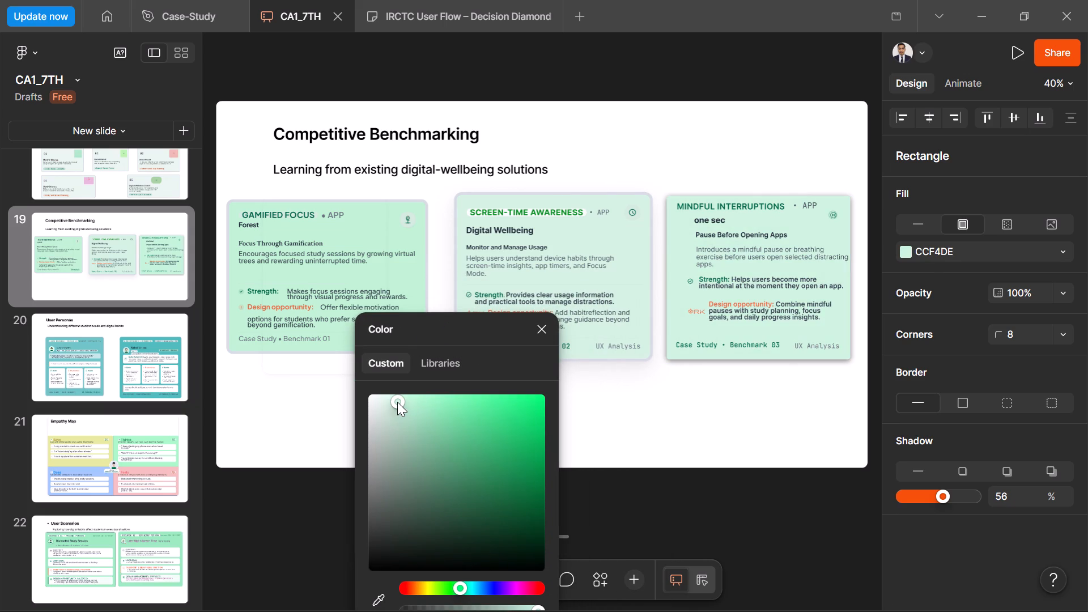
{"action": "left_click", "coordinate": [644, 150]}
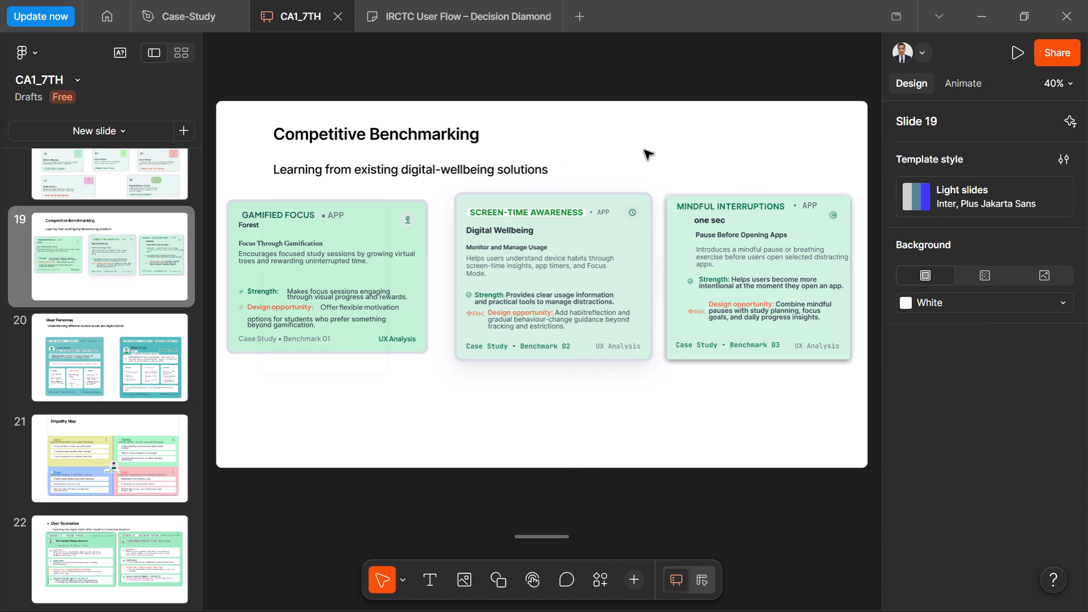
Change the Screen-Time Awareness card's fill to the slightly stronger custom mint C4F6DB.
{"action": "left_click", "coordinate": [627, 204]}
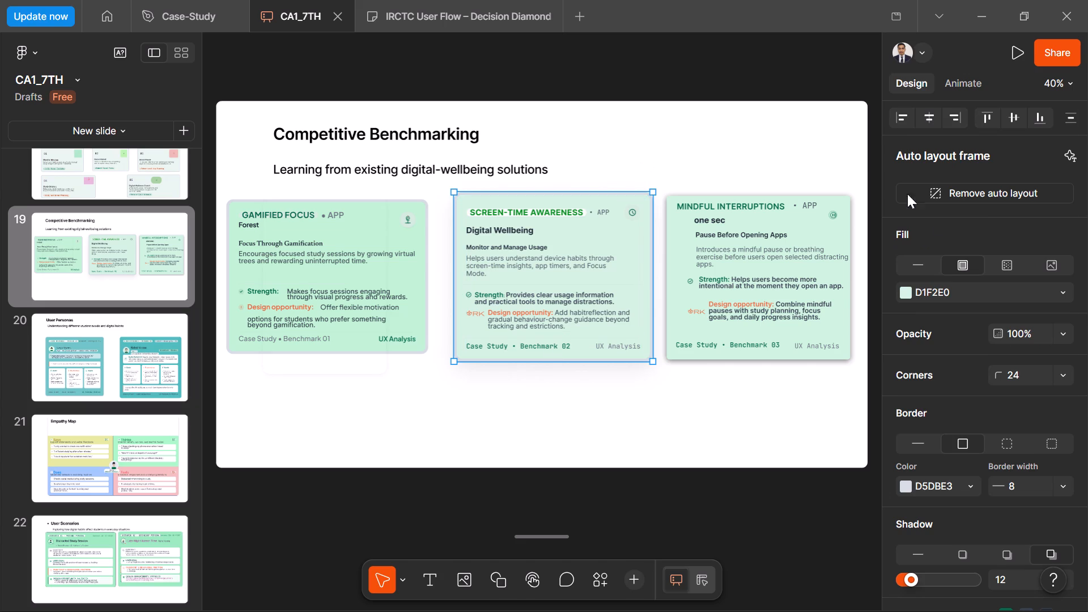
{"action": "left_click", "coordinate": [907, 290]}
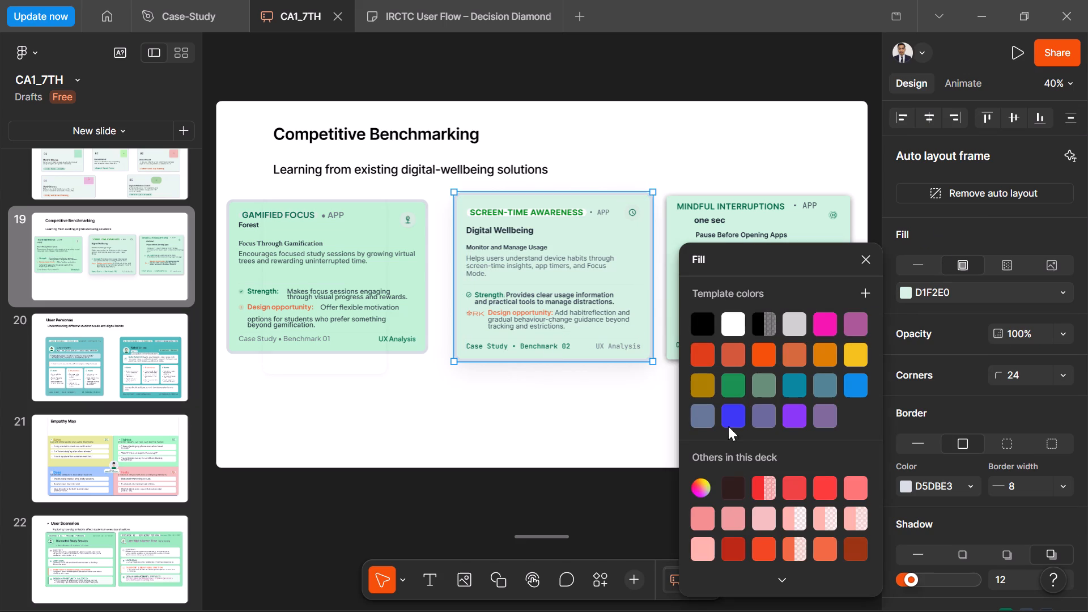
{"action": "left_click", "coordinate": [700, 486]}
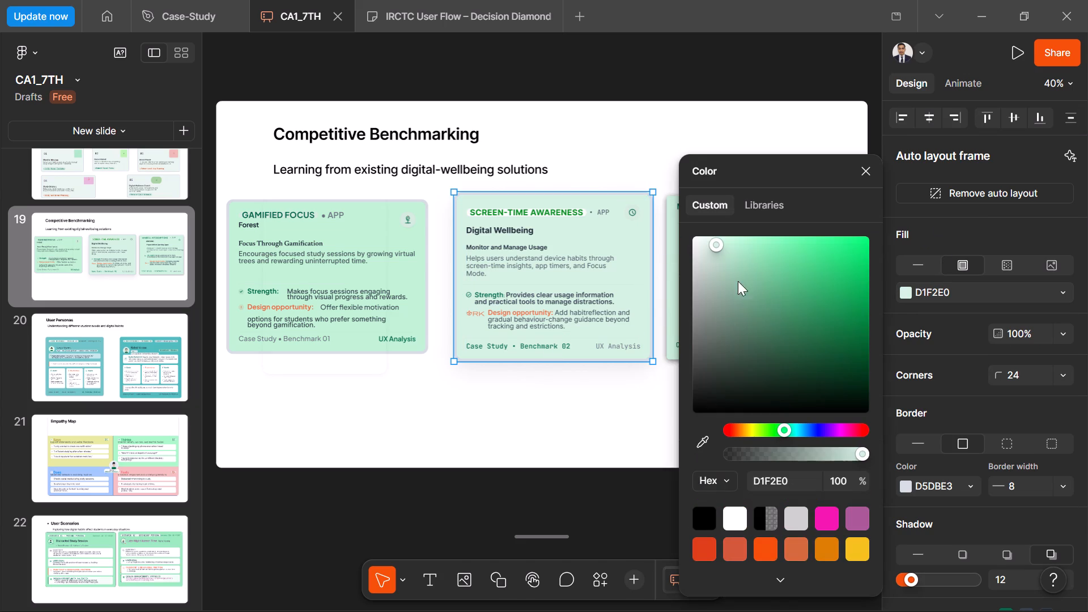
{"action": "left_click", "coordinate": [728, 242]}
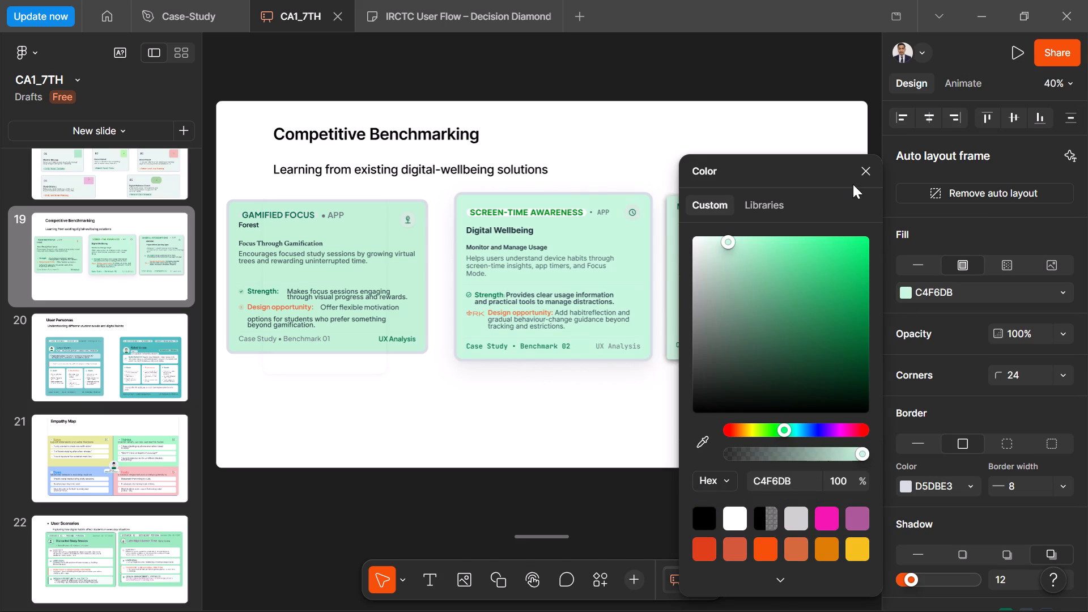
{"action": "left_click", "coordinate": [864, 169]}
{"action": "left_click", "coordinate": [600, 415]}
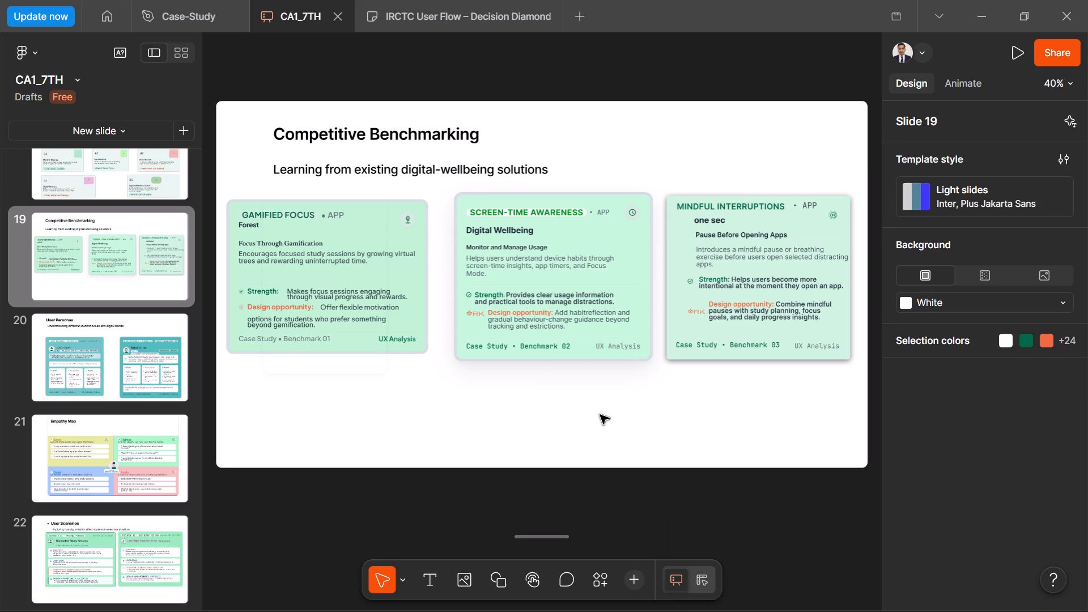
{"action": "left_click", "coordinate": [600, 415]}
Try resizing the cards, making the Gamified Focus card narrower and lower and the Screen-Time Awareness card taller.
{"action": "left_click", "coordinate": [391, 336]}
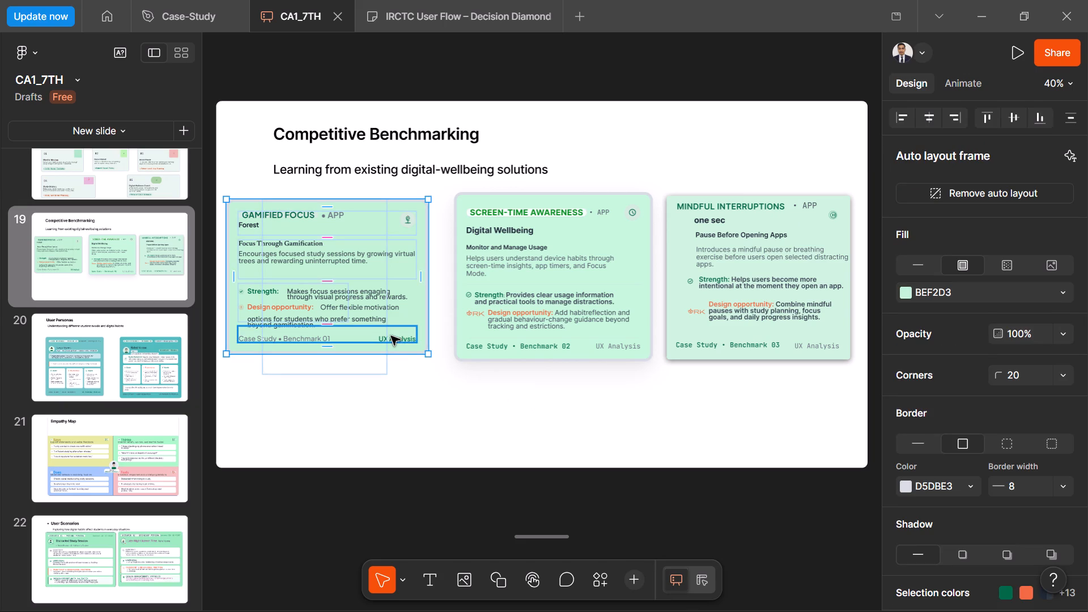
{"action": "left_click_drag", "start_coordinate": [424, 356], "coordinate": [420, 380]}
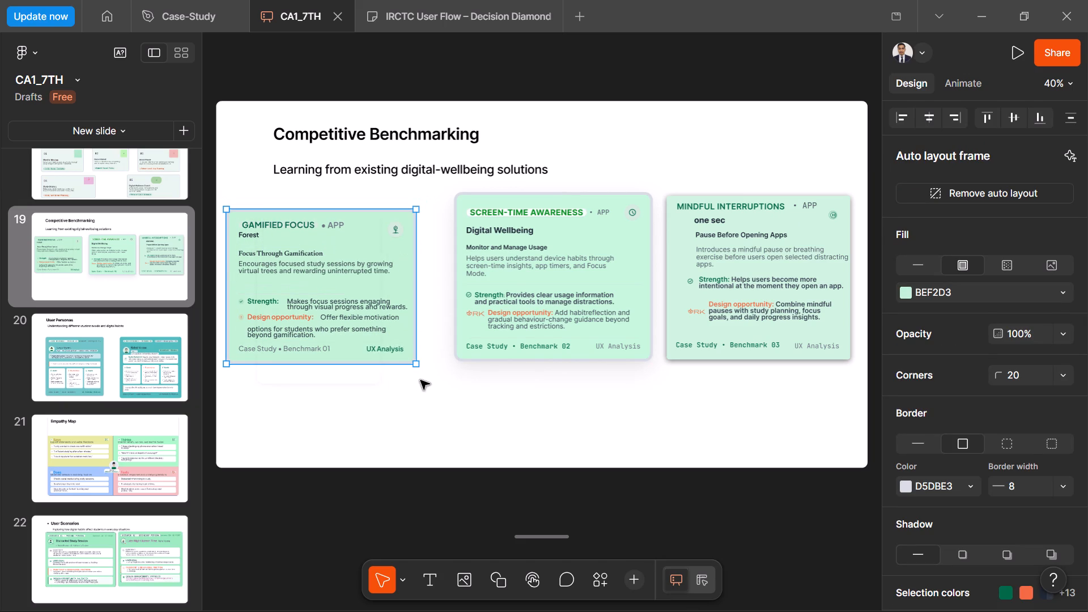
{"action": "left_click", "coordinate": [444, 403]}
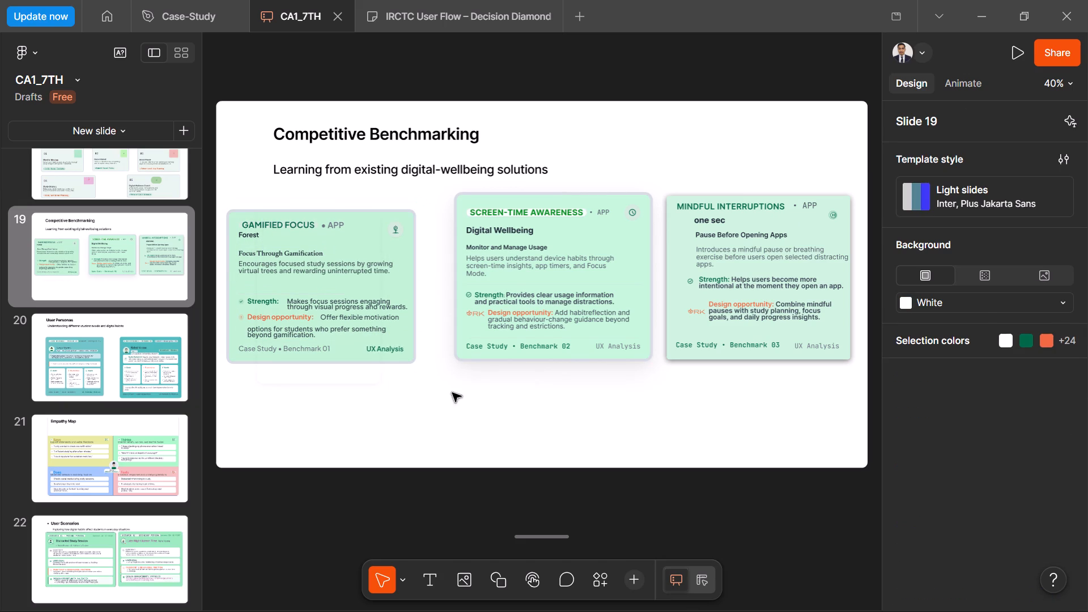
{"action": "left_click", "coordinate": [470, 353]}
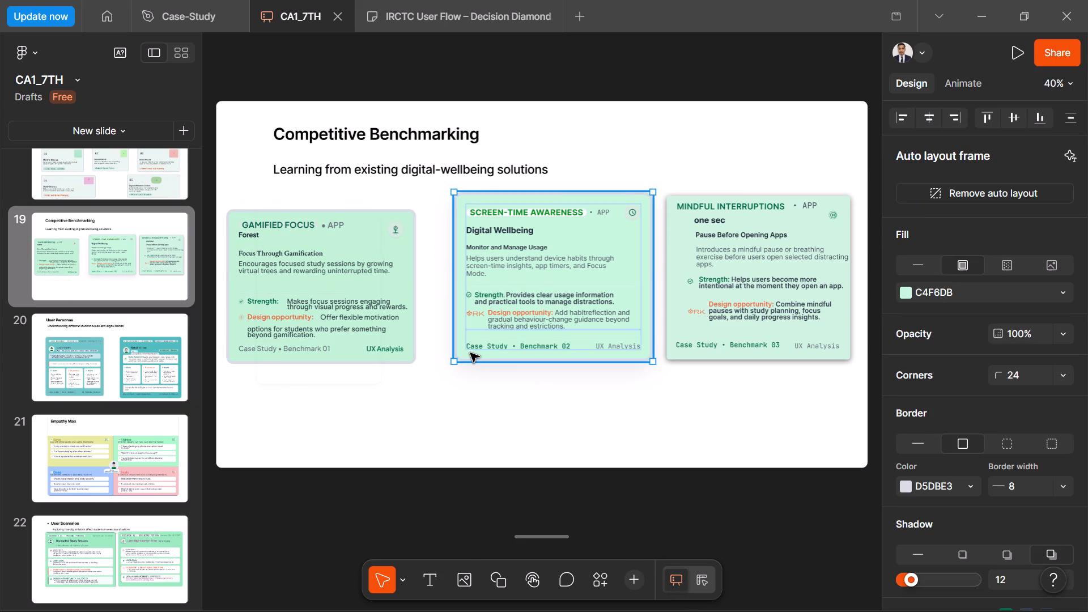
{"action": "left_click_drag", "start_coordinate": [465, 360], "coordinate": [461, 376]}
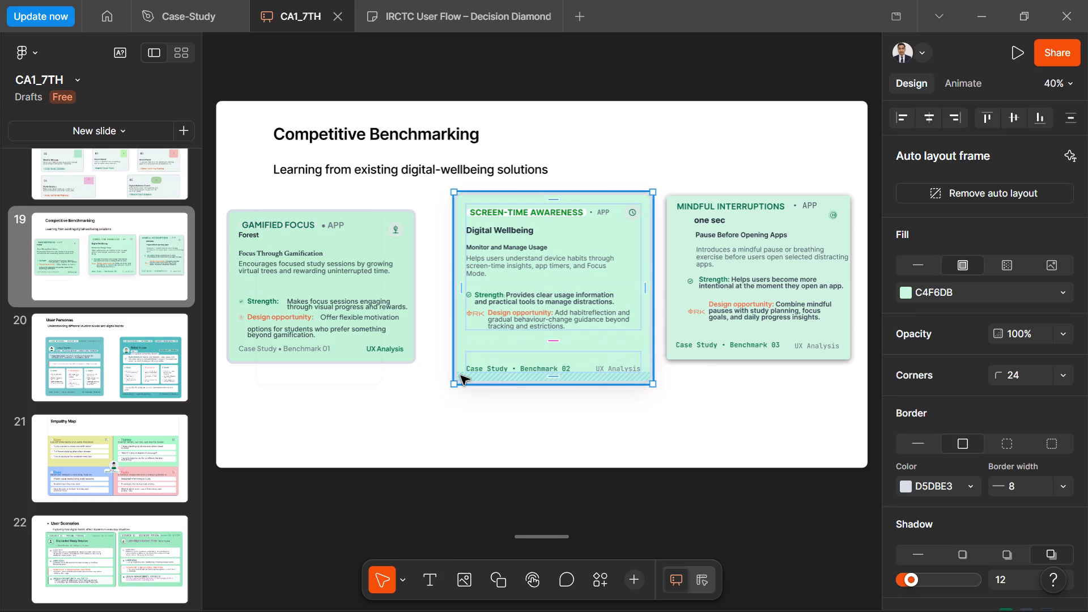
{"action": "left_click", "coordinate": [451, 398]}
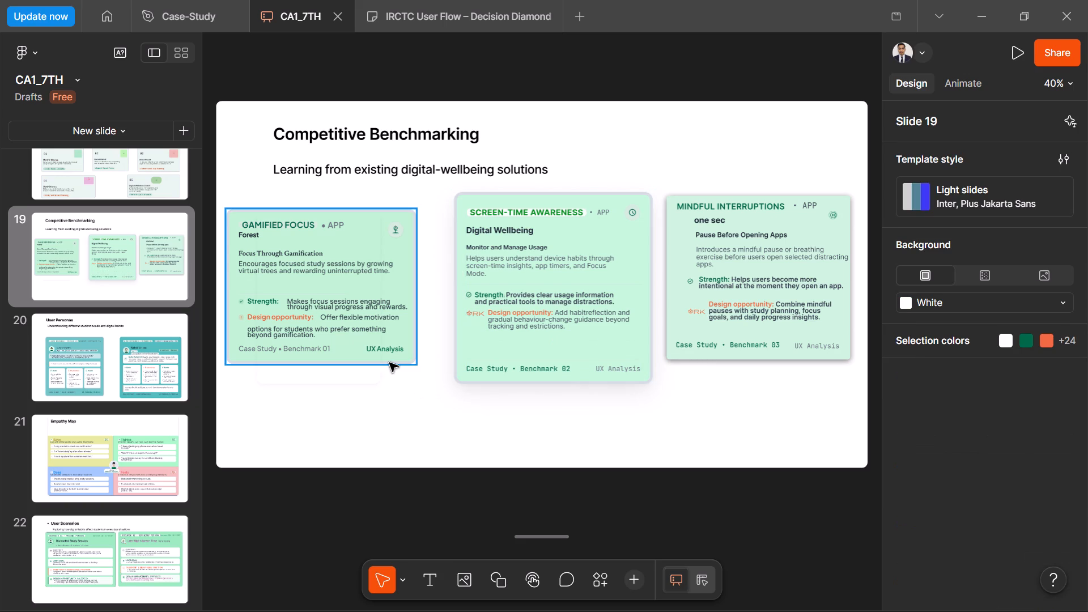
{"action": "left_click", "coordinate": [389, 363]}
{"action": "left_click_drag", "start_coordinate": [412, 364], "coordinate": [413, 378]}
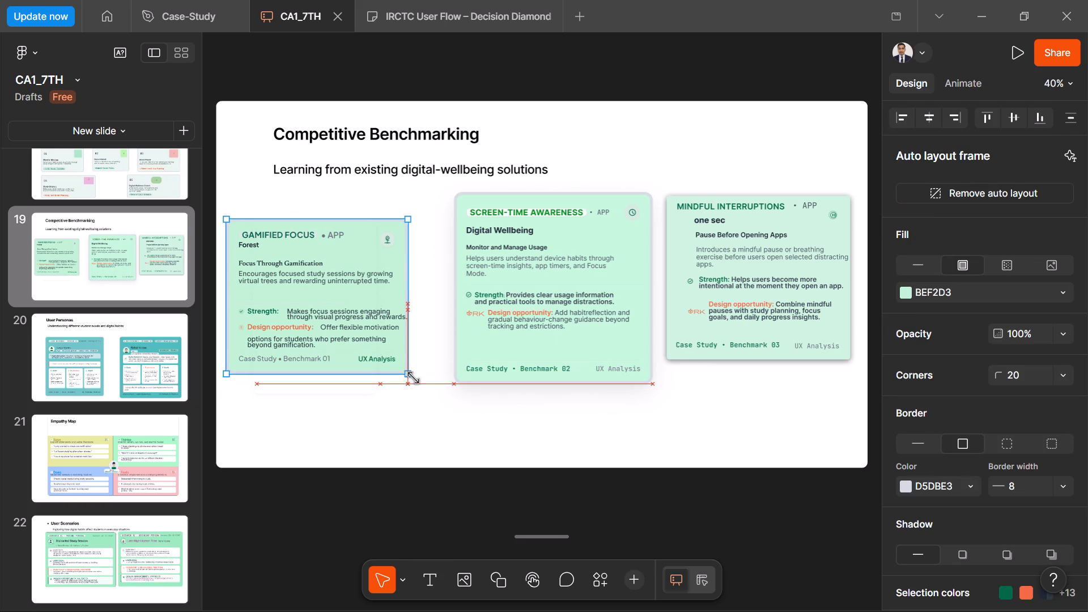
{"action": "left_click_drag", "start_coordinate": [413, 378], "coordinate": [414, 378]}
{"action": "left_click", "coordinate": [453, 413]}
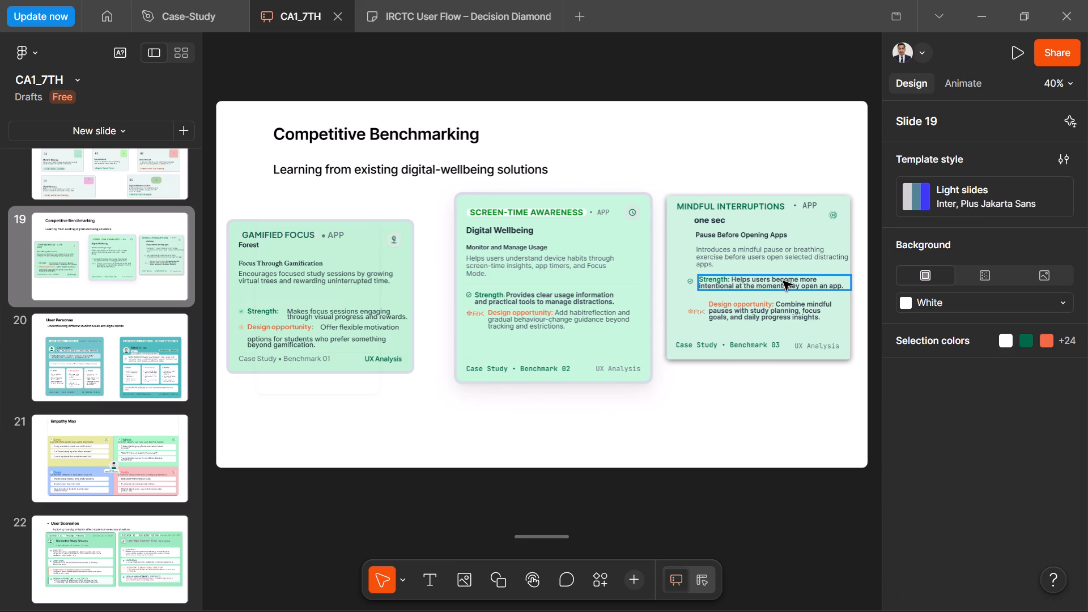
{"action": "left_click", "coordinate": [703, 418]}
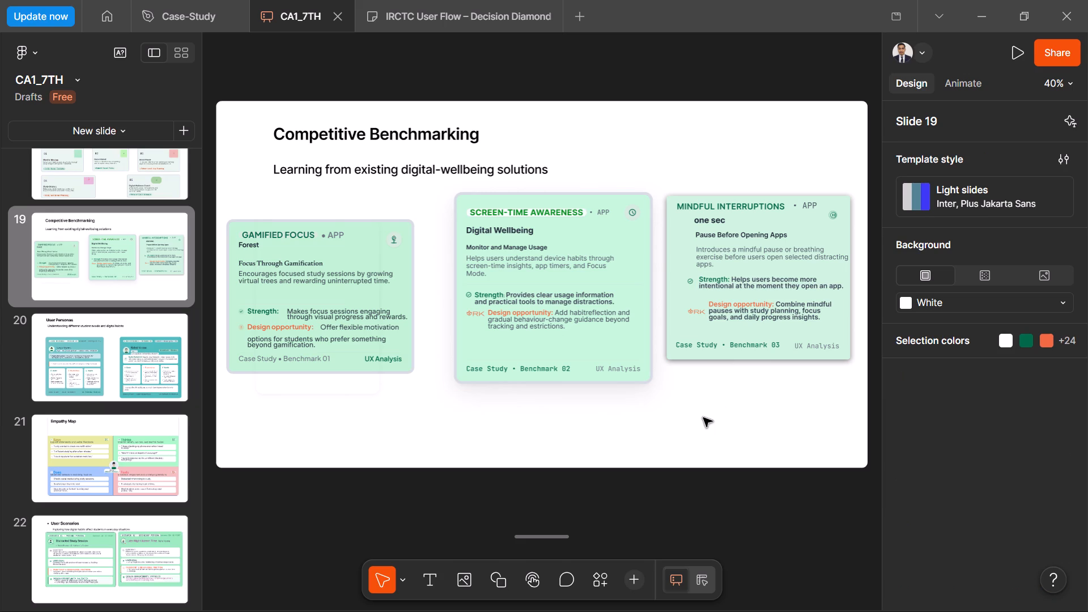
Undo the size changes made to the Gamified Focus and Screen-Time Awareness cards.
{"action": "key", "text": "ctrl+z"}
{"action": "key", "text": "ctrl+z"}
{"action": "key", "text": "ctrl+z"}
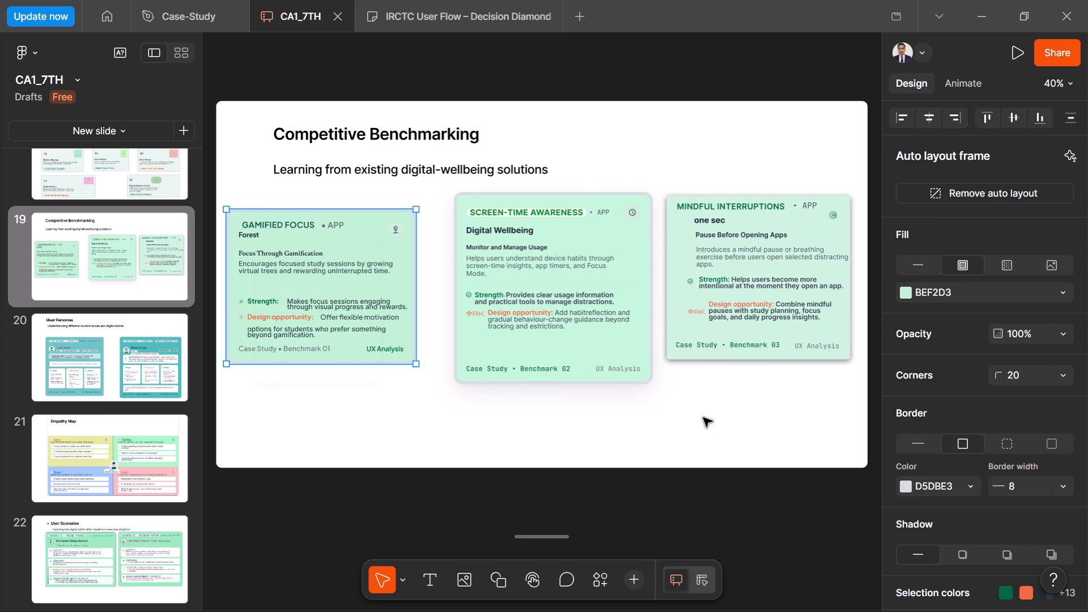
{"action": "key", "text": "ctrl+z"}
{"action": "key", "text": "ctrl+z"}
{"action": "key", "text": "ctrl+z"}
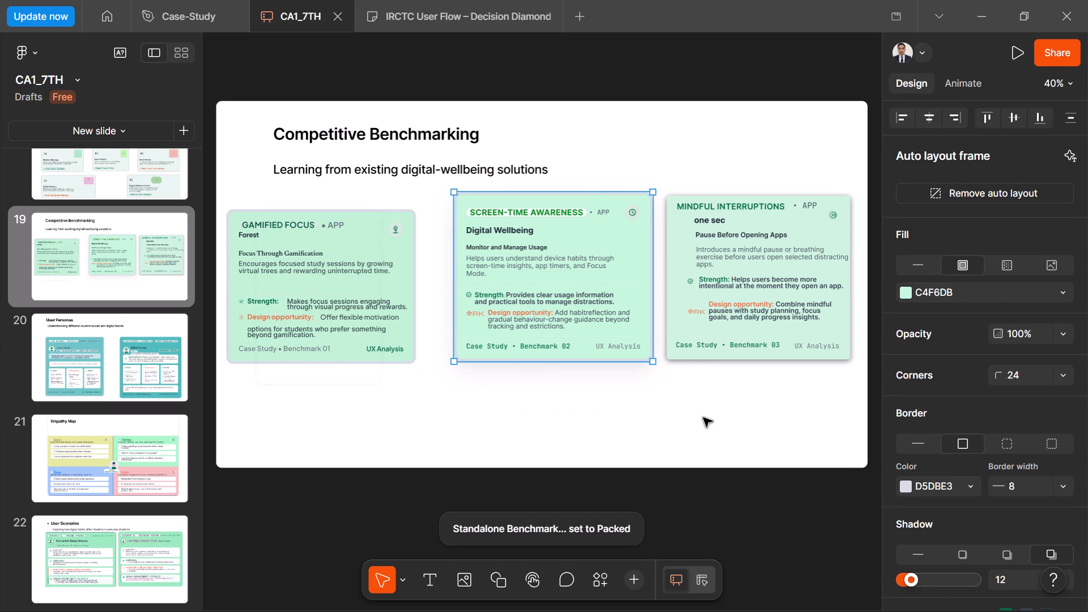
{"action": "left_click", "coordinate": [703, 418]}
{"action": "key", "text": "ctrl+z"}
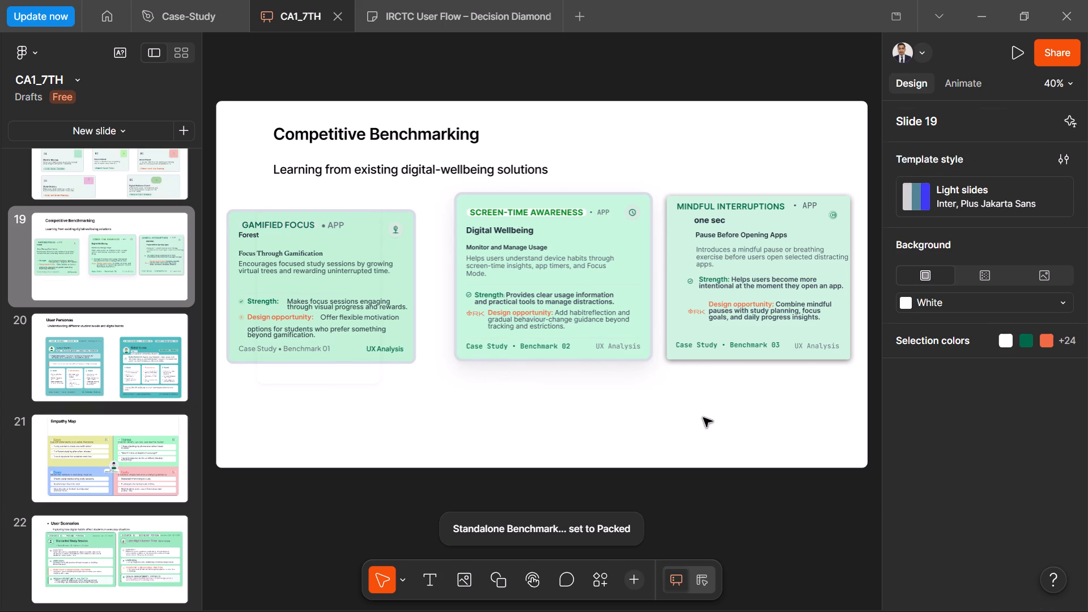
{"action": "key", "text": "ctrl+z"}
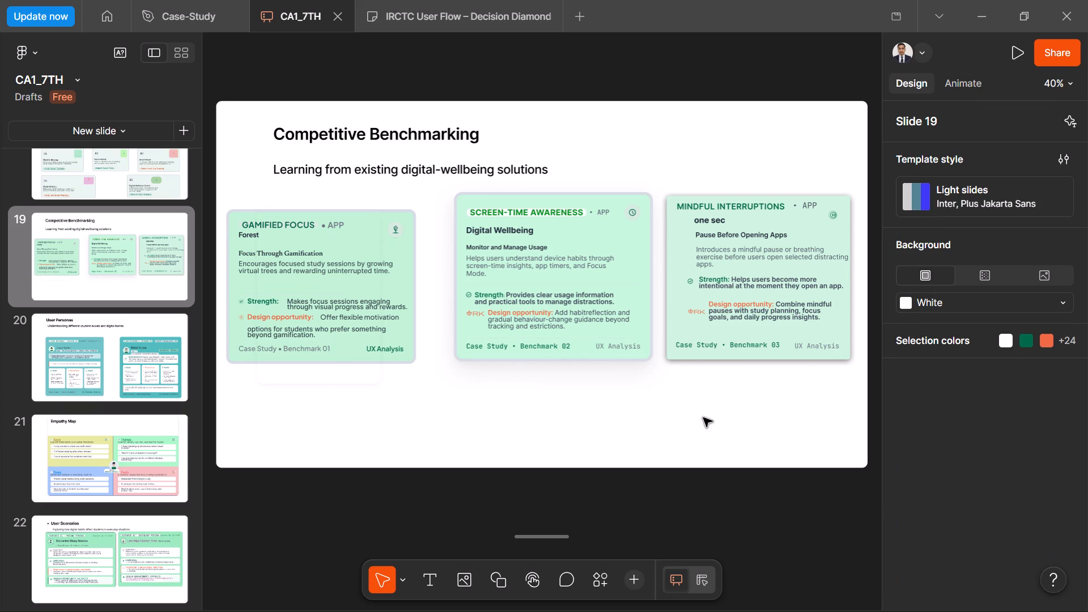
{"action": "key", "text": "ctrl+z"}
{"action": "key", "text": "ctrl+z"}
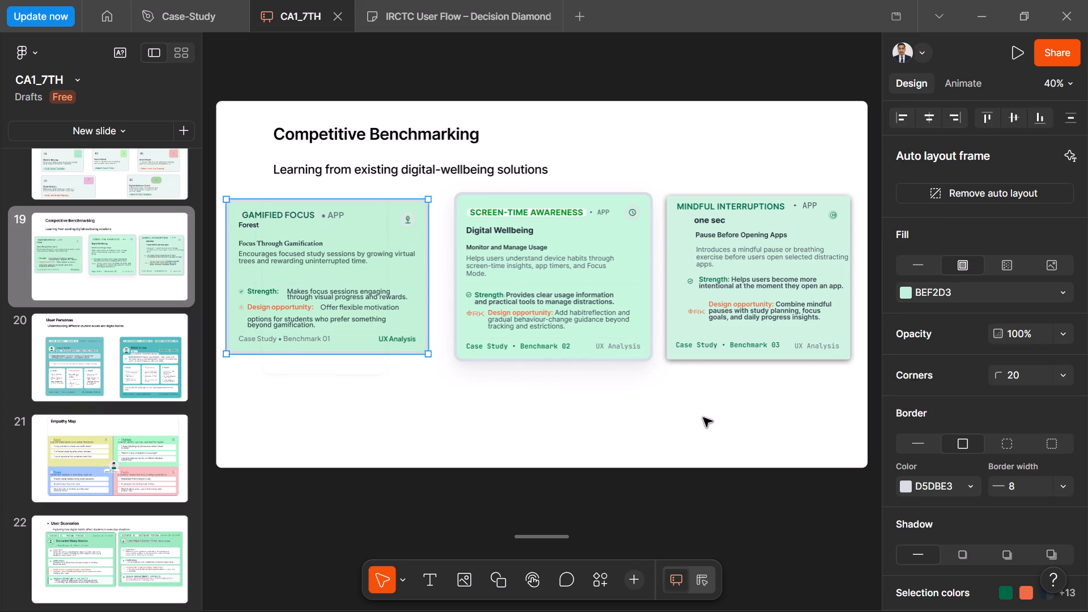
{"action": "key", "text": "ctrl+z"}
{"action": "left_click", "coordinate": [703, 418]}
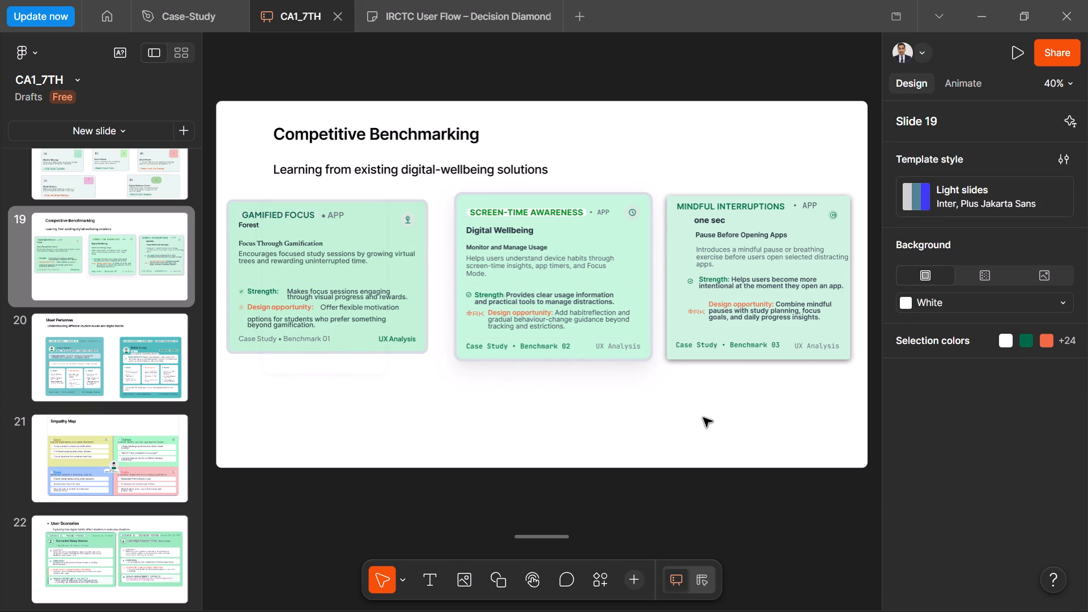
Set the font size of the Competitive Benchmarking title on slide 19 to 40.
{"action": "triple_click", "coordinate": [303, 129]}
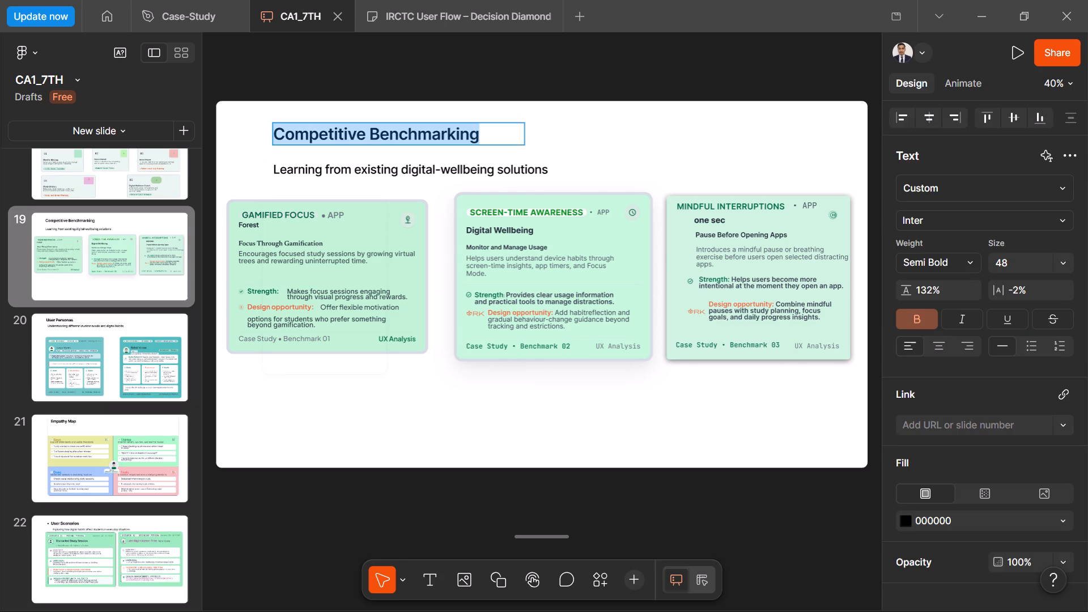
{"action": "left_click", "coordinate": [1061, 262]}
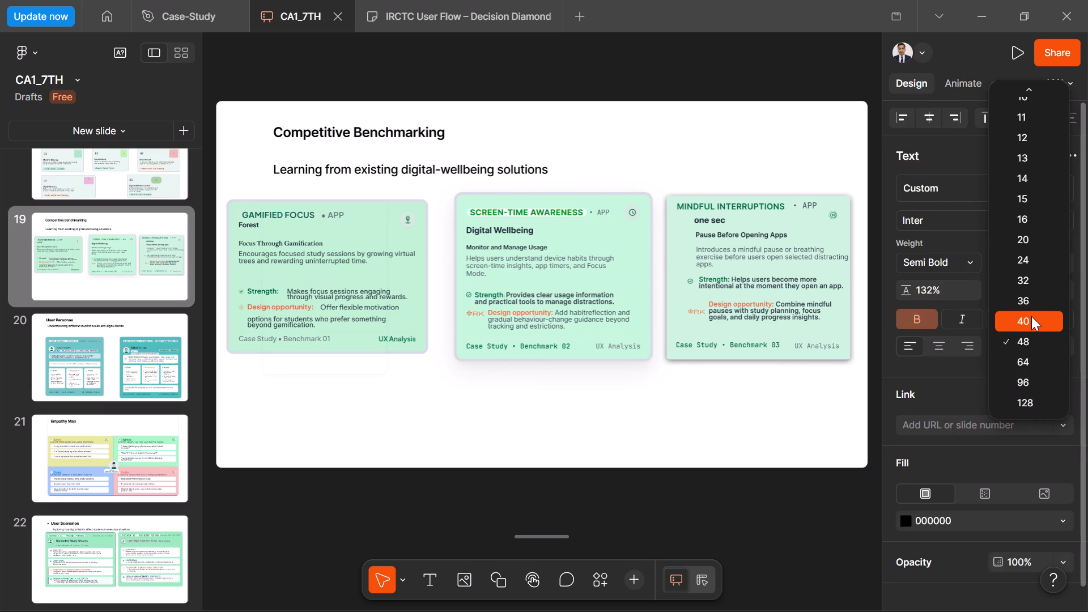
{"action": "left_click", "coordinate": [1031, 316]}
Change the subtitle about existing digital-wellbeing solutions to Regular weight and size 32.
{"action": "triple_click", "coordinate": [535, 171]}
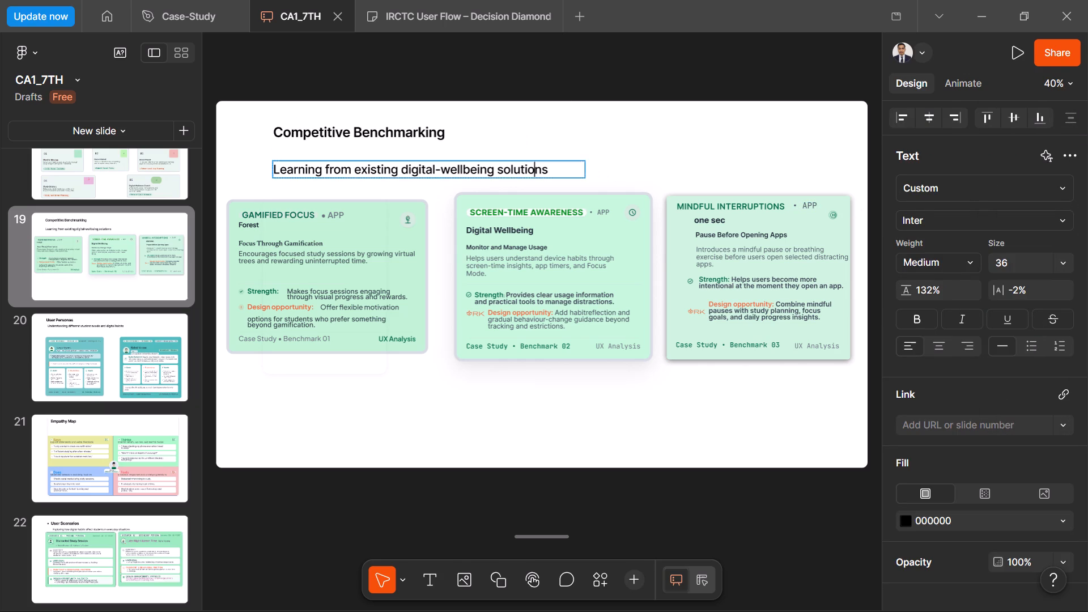
{"action": "left_click", "coordinate": [535, 171]}
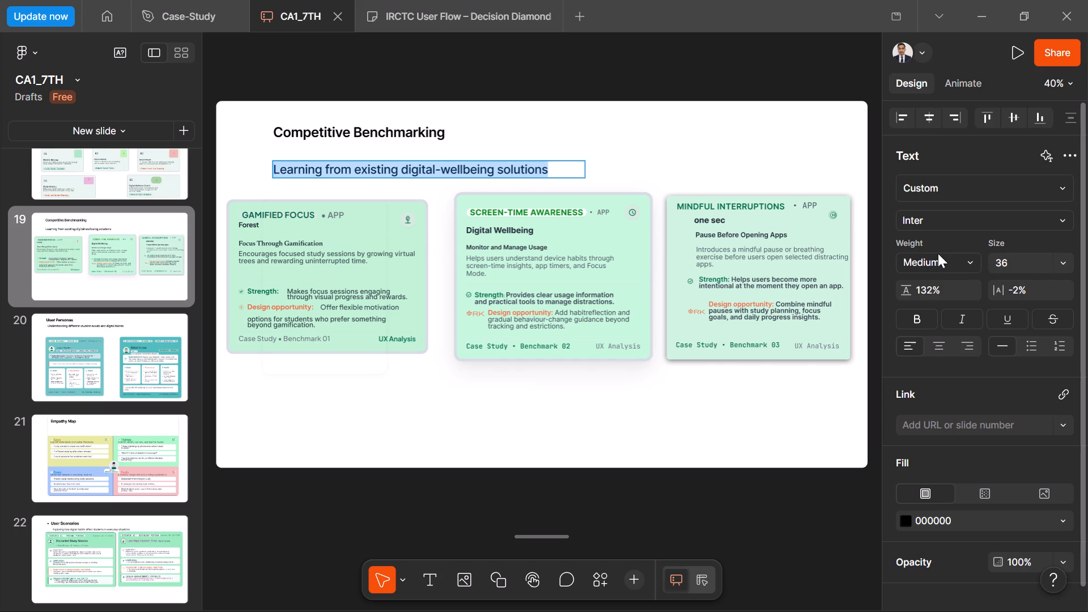
{"action": "left_click", "coordinate": [970, 260]}
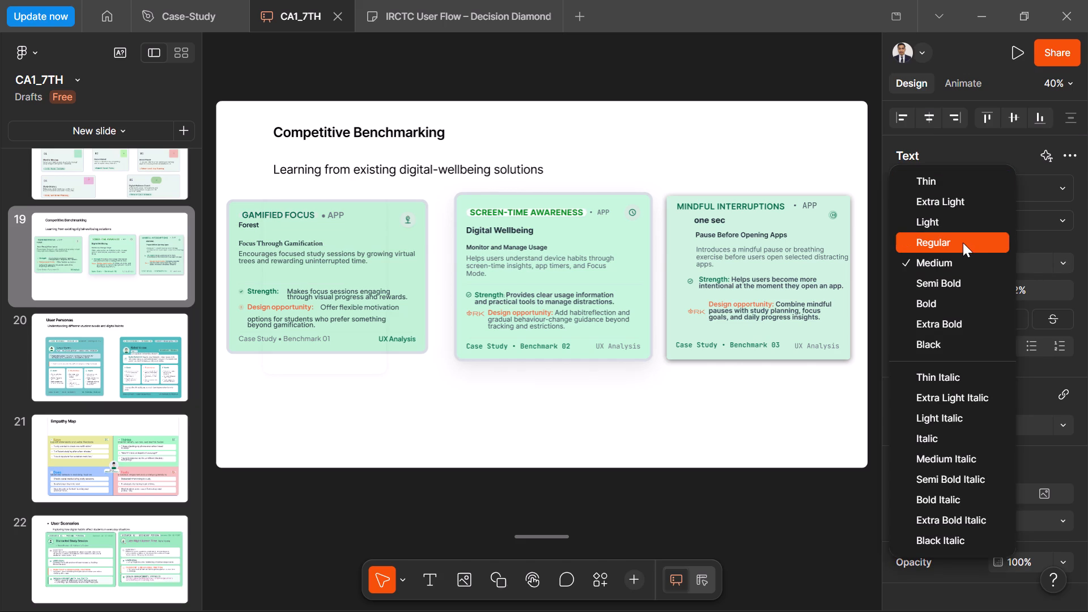
{"action": "left_click", "coordinate": [962, 241]}
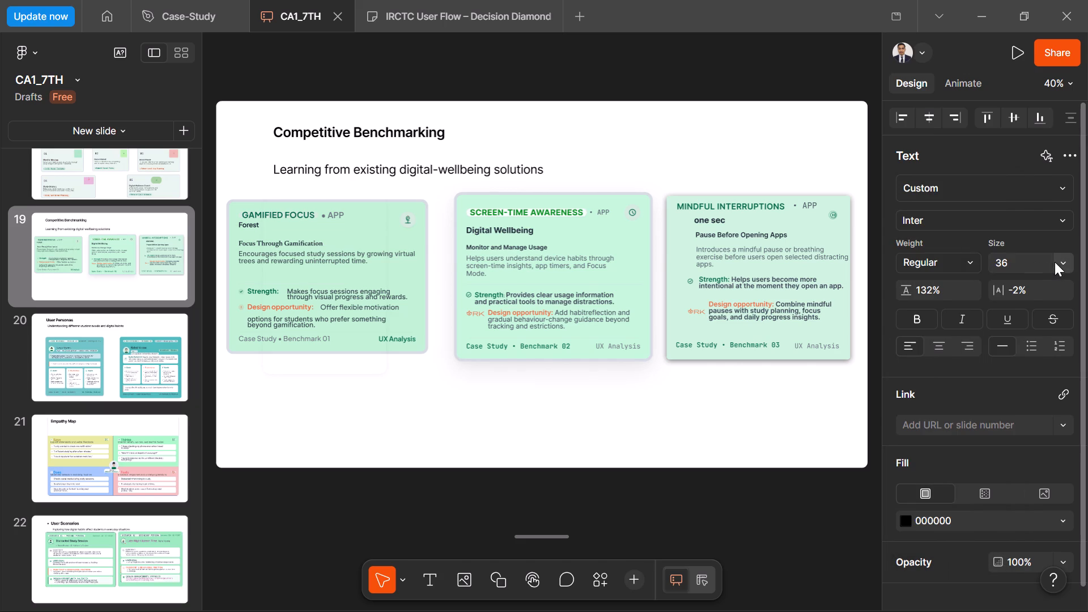
{"action": "left_click", "coordinate": [1060, 262]}
{"action": "left_click", "coordinate": [1043, 276]}
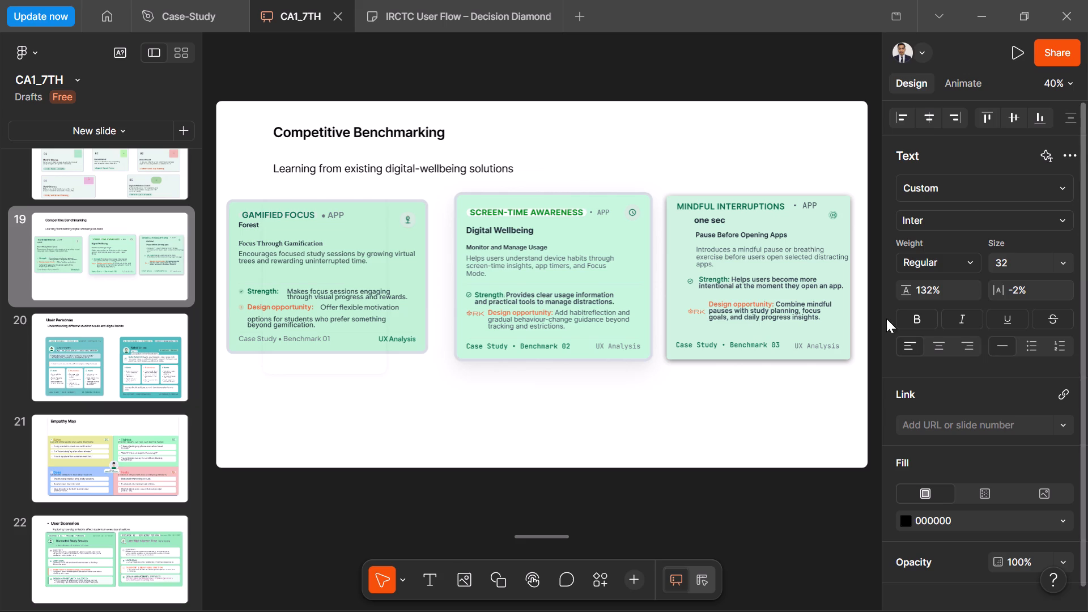
{"action": "left_click", "coordinate": [420, 407]}
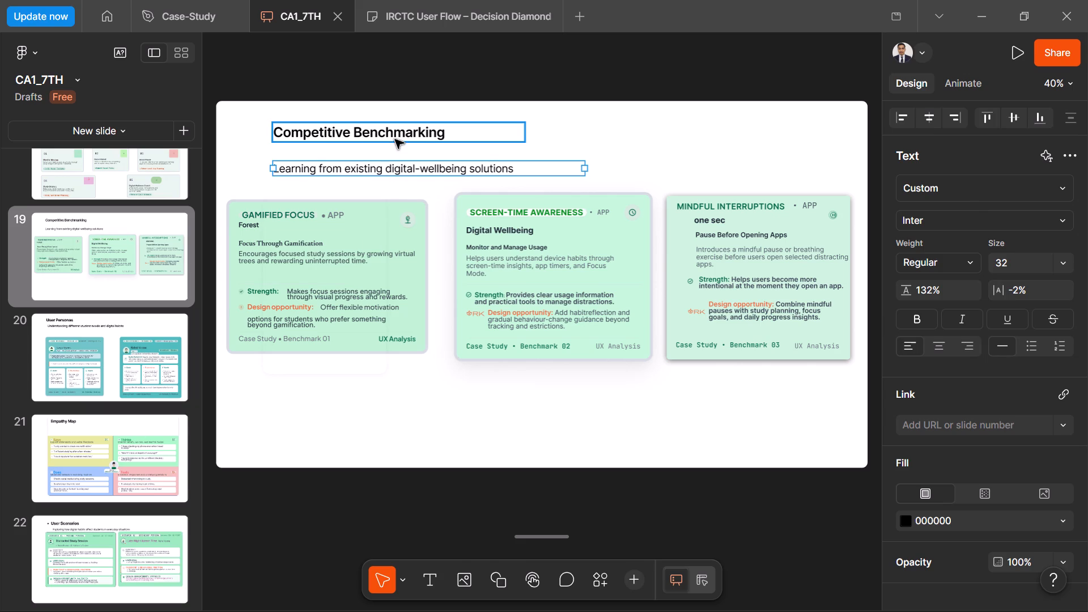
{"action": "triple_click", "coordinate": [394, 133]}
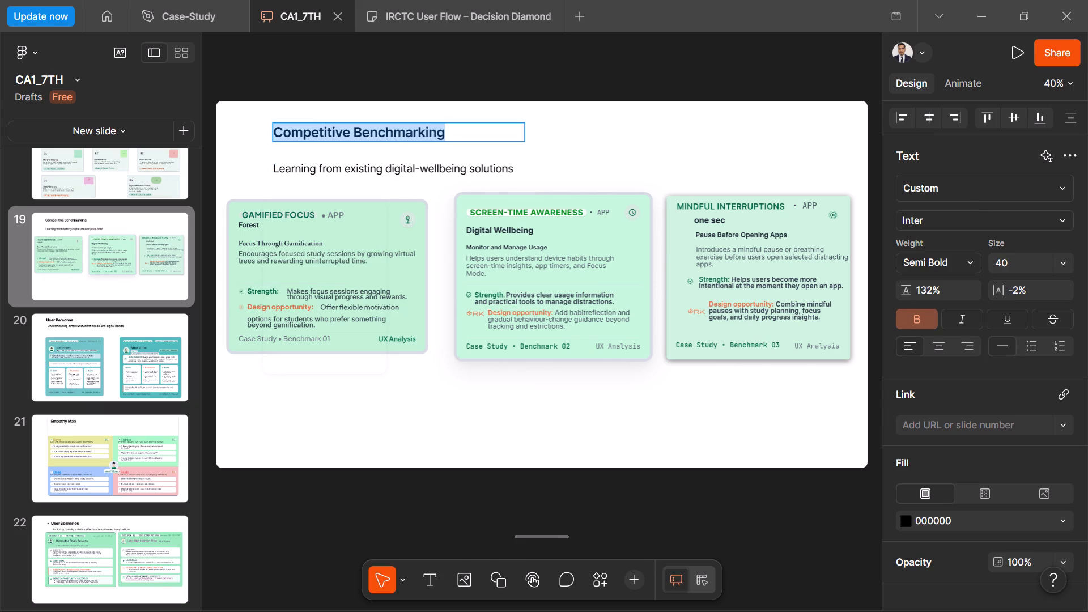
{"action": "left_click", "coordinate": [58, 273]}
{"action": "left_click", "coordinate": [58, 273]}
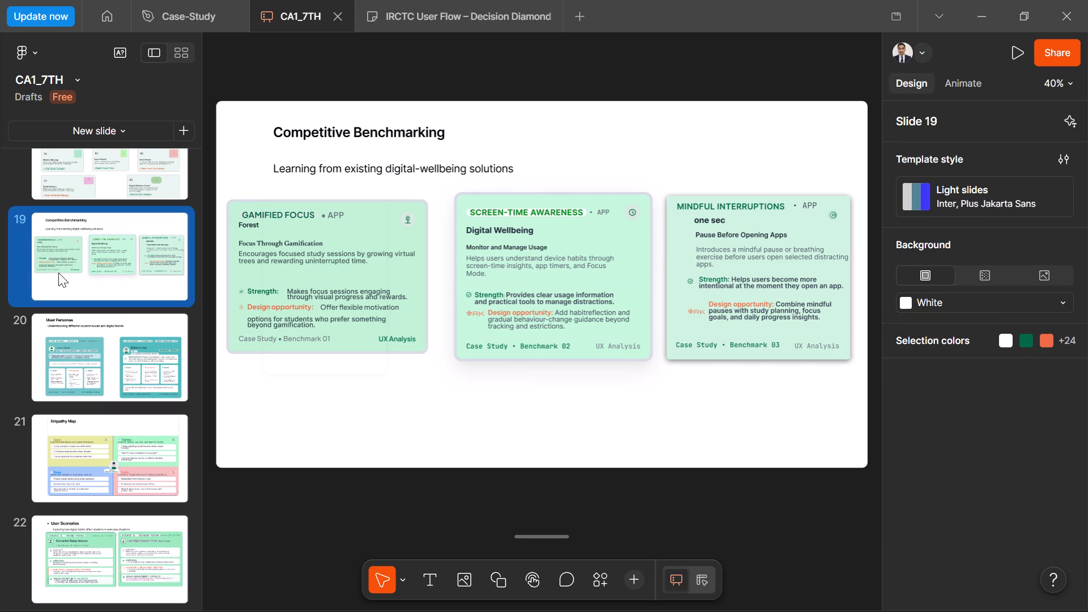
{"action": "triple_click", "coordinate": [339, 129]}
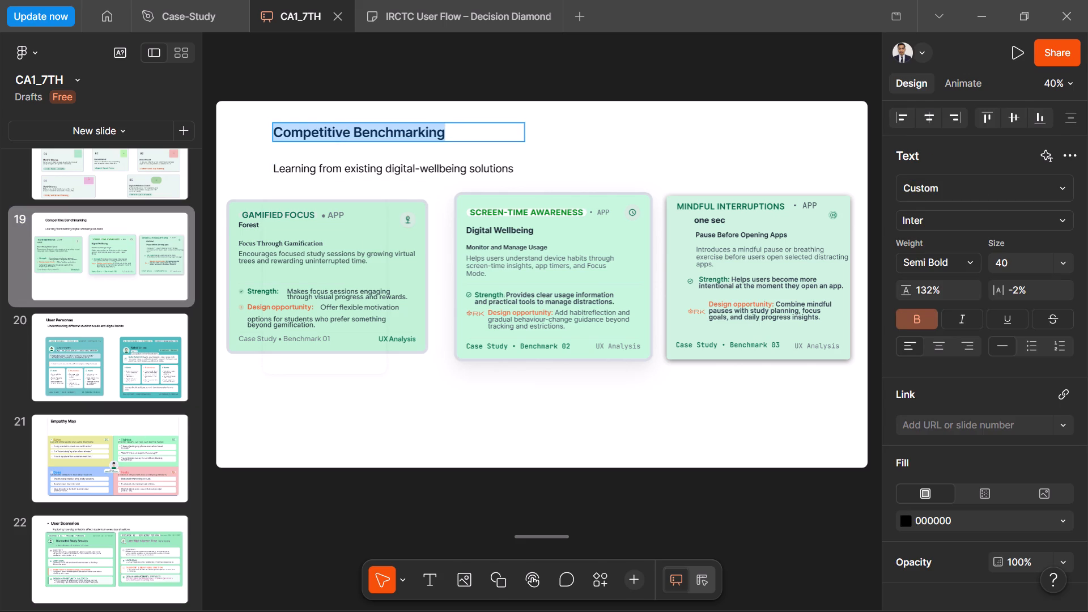
Set the font size of the Brainstorming & Ideation title on slide 18 to 40.
{"action": "scroll", "coordinate": [43, 237], "scroll_direction": "up", "scroll_amount": 2}
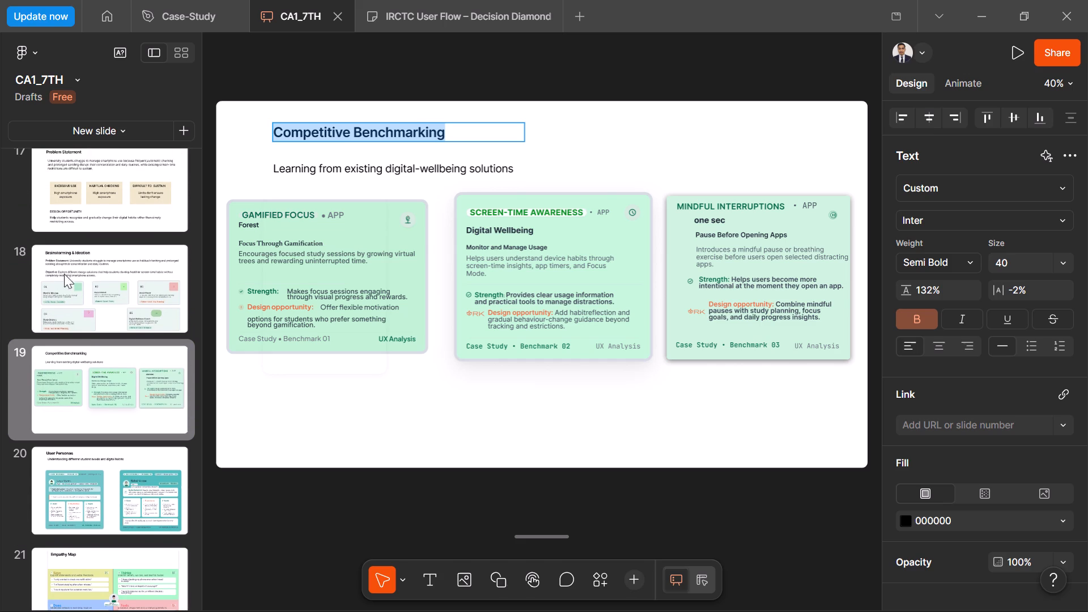
{"action": "left_click", "coordinate": [76, 292]}
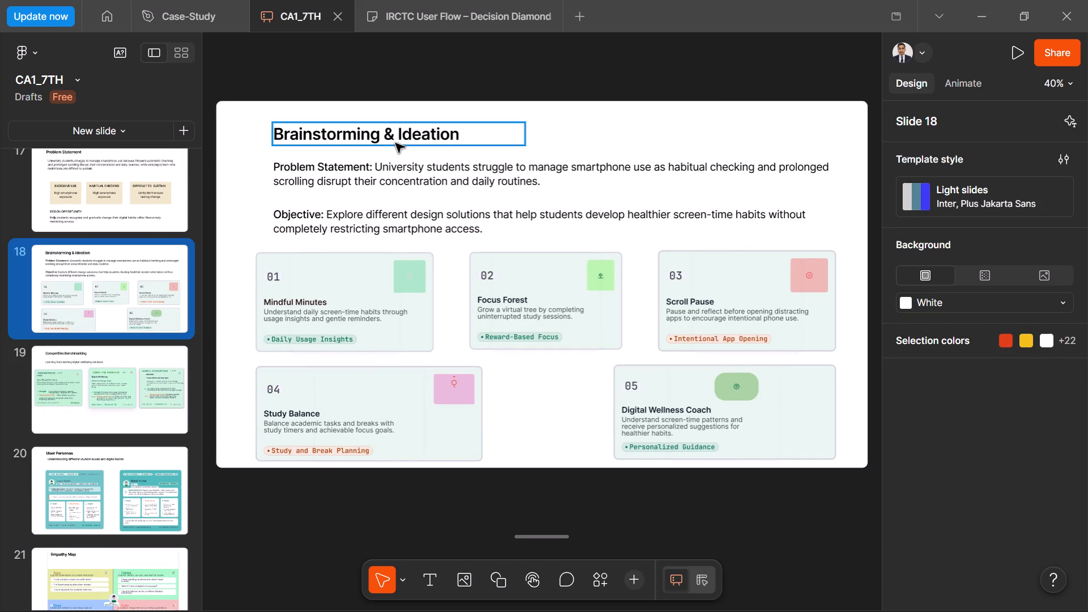
{"action": "triple_click", "coordinate": [396, 143]}
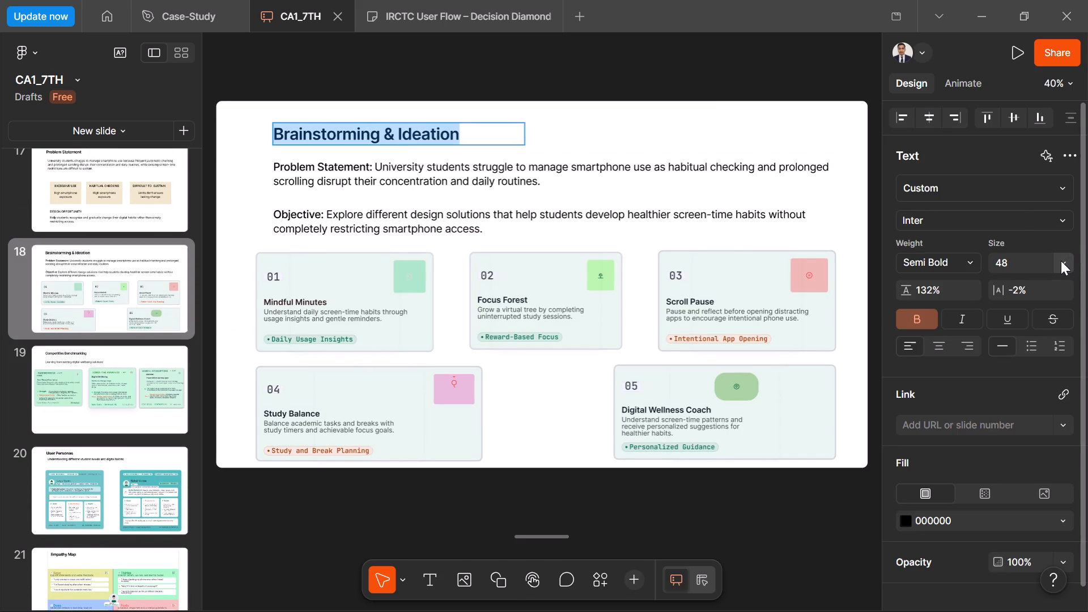
{"action": "left_click", "coordinate": [1061, 261]}
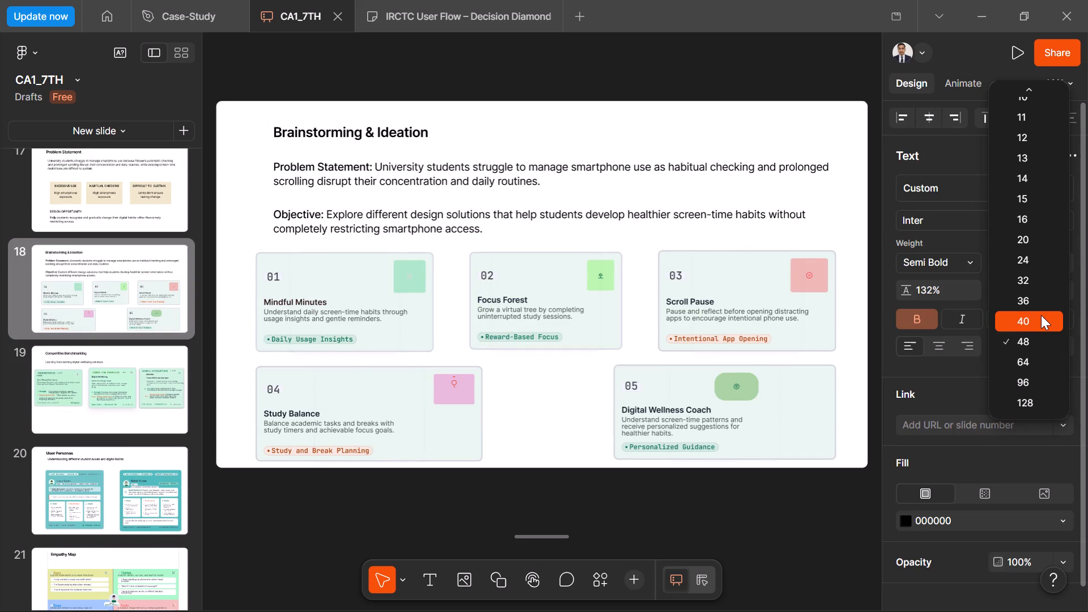
{"action": "left_click", "coordinate": [1041, 315]}
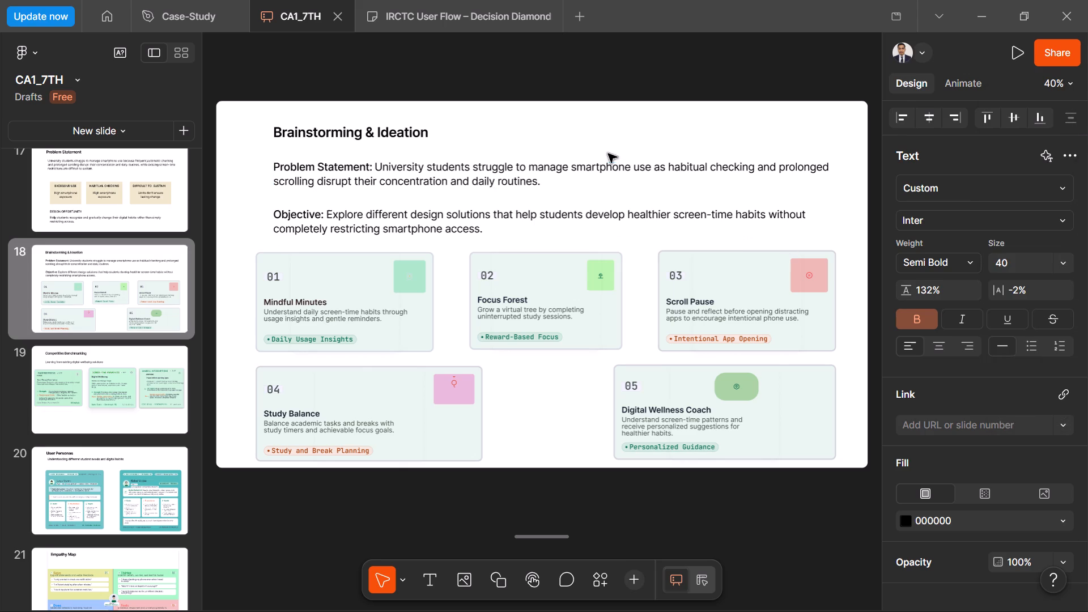
Set the font size of the Problem Statement paragraph on slide 18 to 32.
{"action": "triple_click", "coordinate": [609, 162]}
{"action": "left_click", "coordinate": [609, 162]}
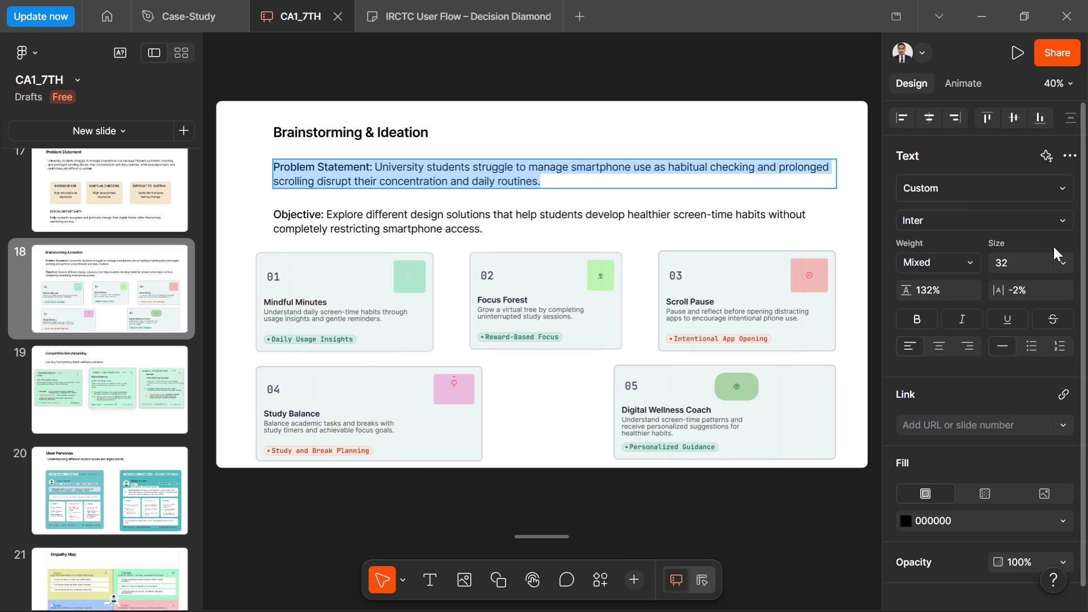
{"action": "left_click", "coordinate": [1066, 262]}
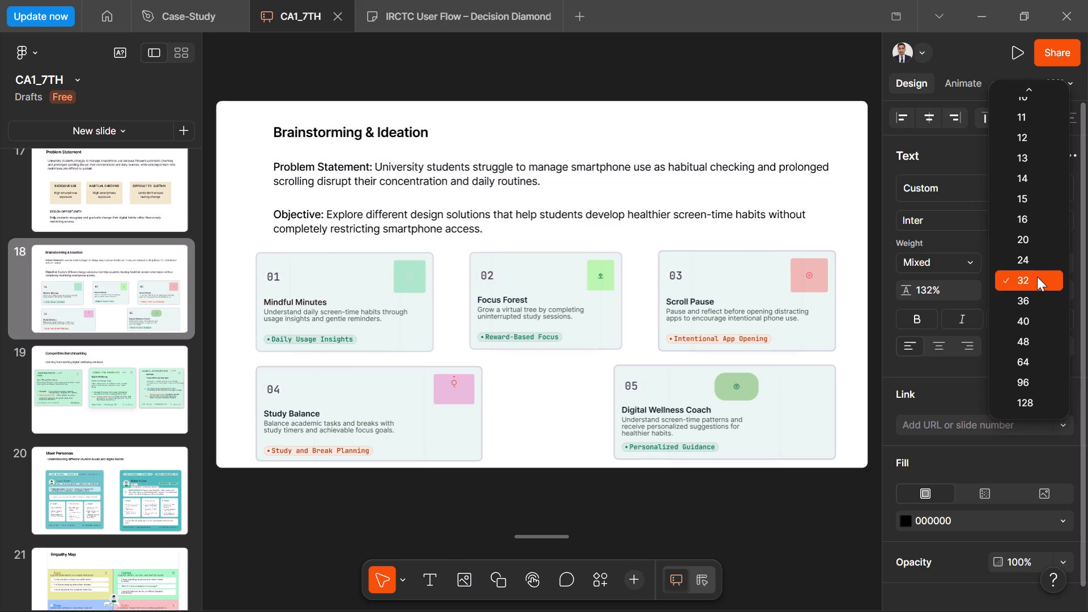
{"action": "left_click", "coordinate": [1036, 277]}
{"action": "left_click", "coordinate": [686, 185]}
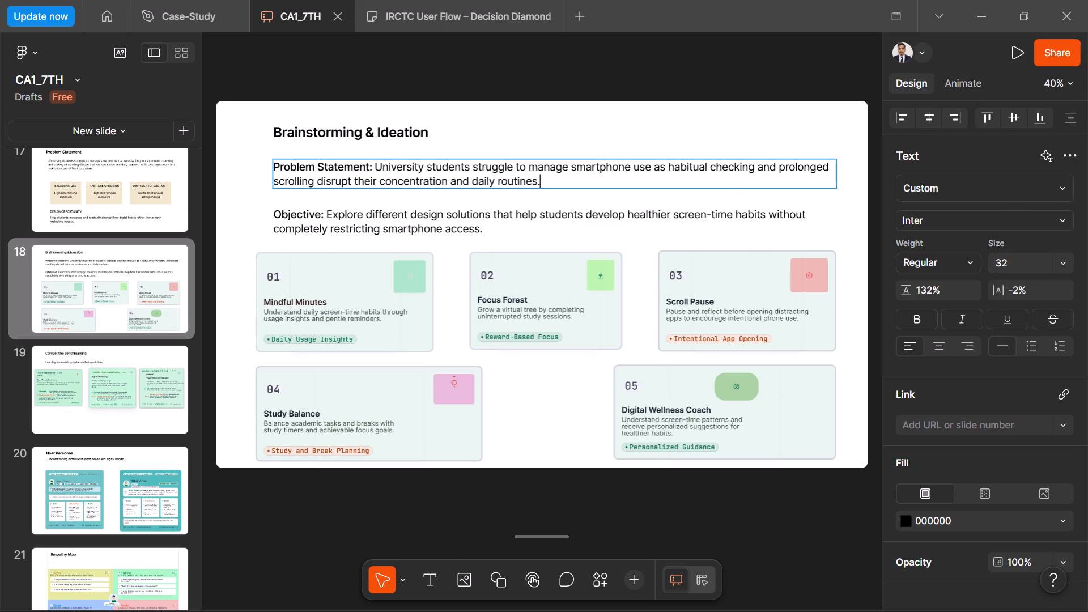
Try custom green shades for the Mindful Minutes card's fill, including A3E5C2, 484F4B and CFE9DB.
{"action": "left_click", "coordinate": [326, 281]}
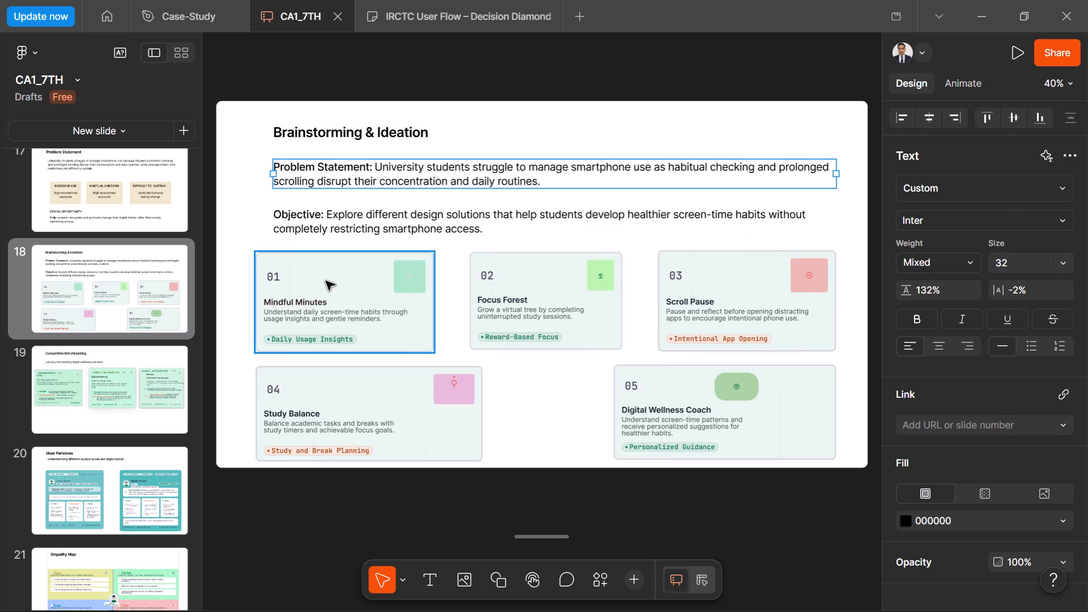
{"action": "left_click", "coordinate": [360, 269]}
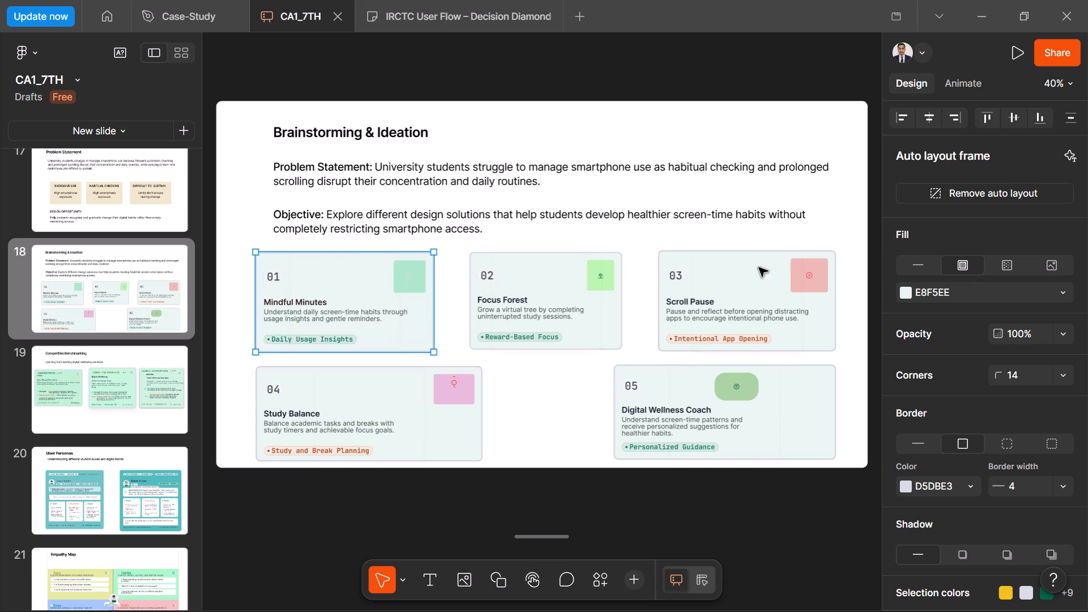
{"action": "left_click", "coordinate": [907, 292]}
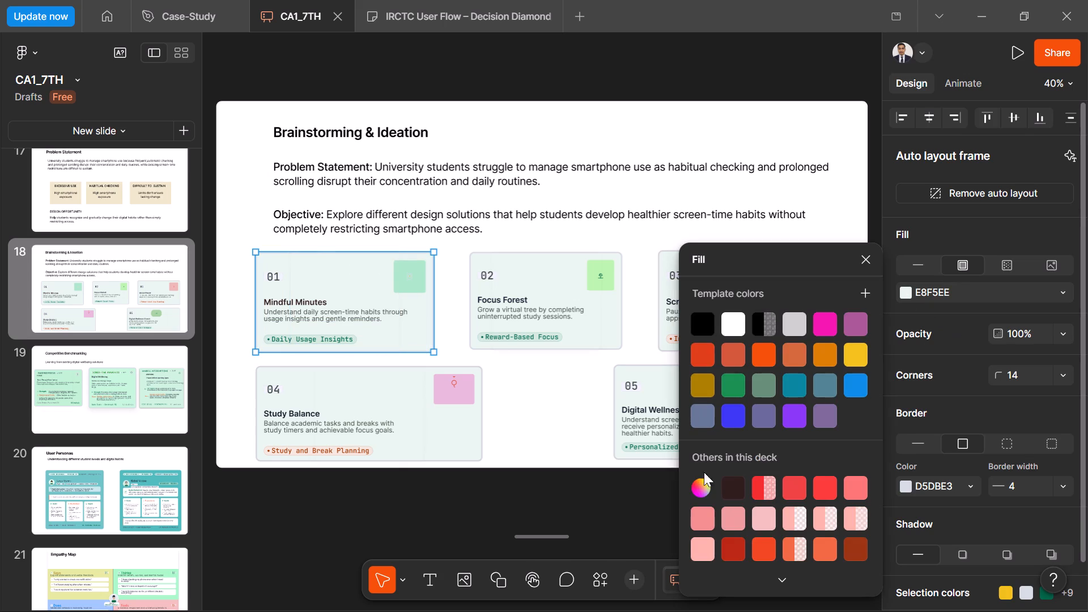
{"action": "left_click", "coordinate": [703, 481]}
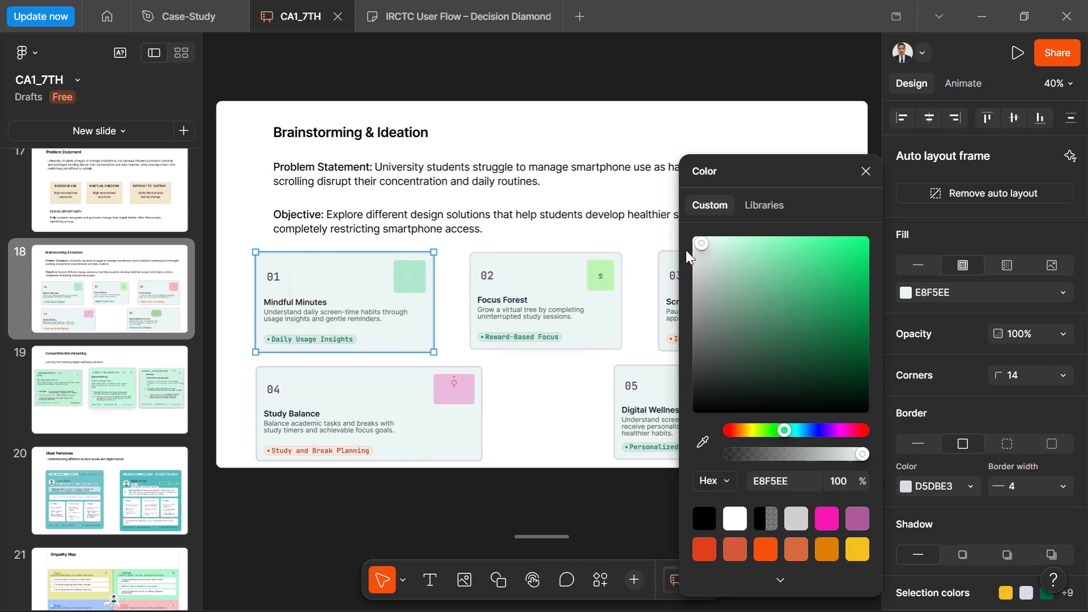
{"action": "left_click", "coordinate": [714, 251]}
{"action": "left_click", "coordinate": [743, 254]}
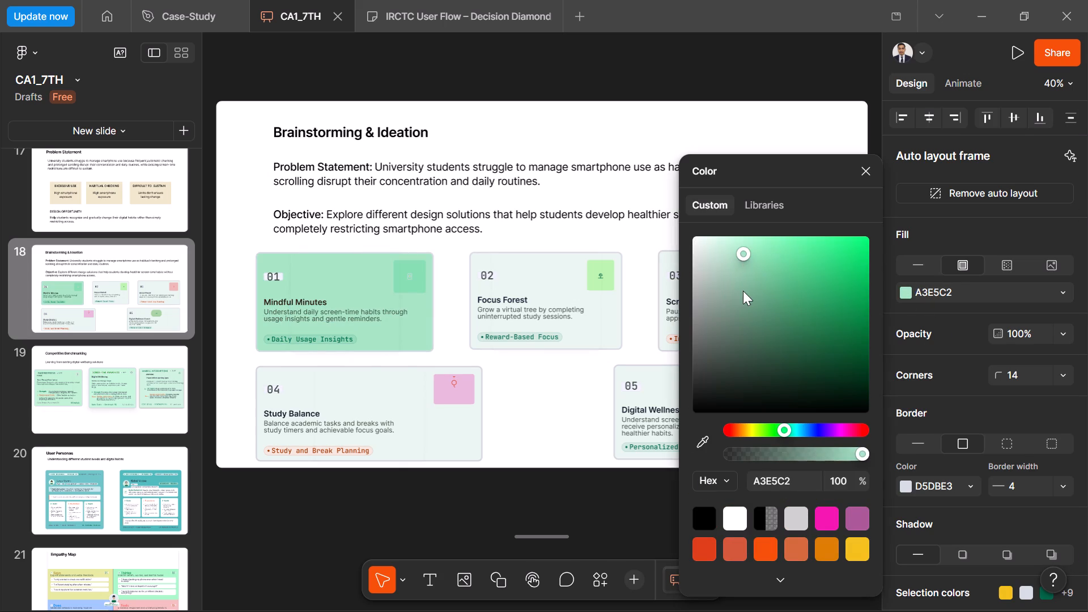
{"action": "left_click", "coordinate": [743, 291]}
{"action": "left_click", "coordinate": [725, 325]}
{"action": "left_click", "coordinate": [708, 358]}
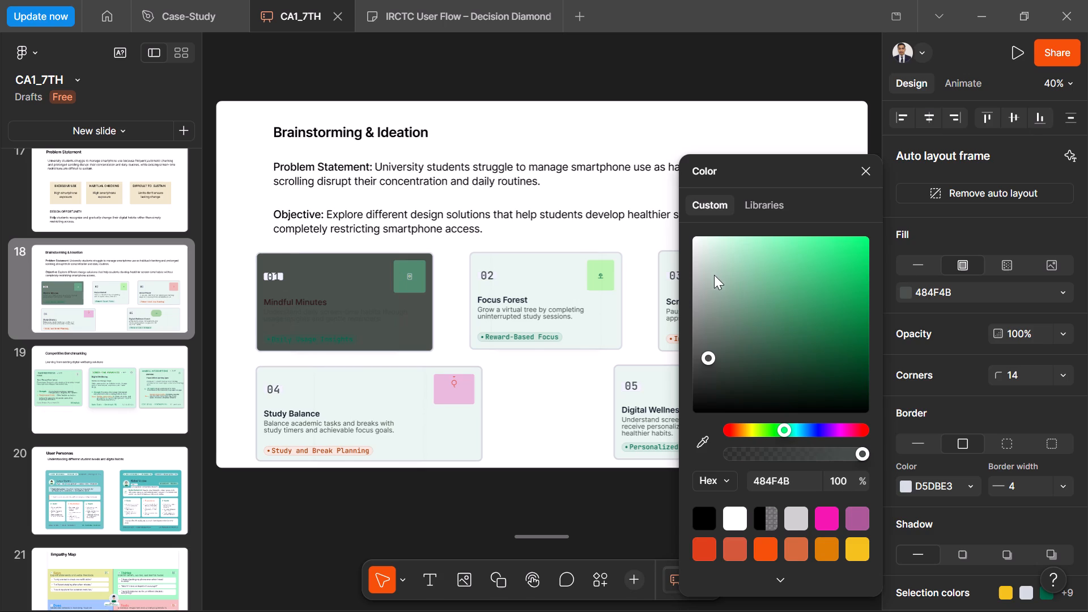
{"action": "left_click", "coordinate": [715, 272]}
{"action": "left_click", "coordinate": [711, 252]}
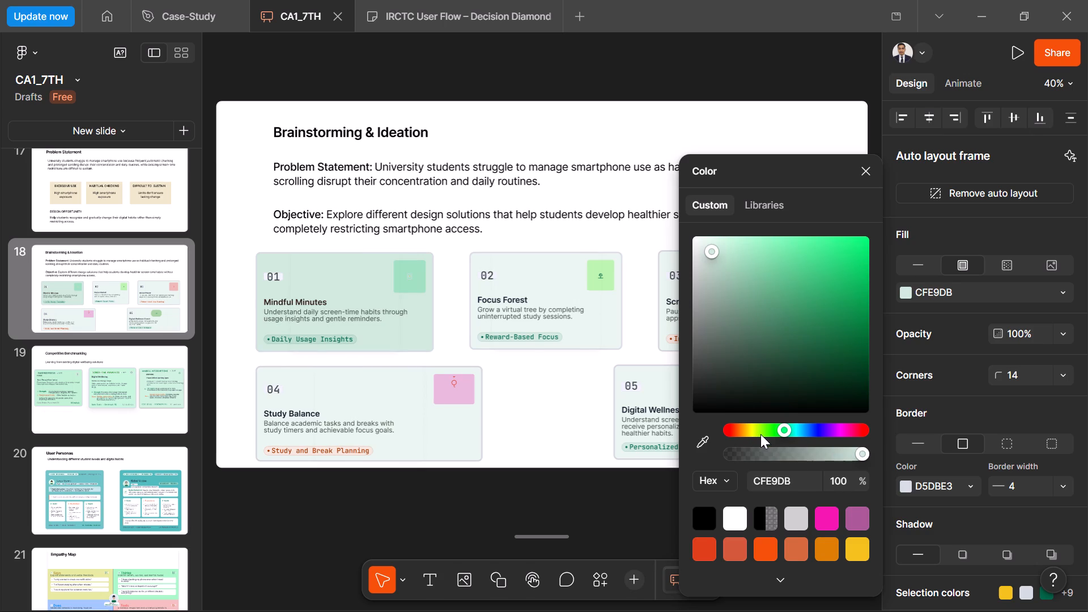
Change the Mindful Minutes card's fill to the custom pale cream F5E9C9, trying F1E1B7, FBE6AC and F7E8BF first.
{"action": "left_click", "coordinate": [759, 434]}
{"action": "left_click", "coordinate": [770, 335]}
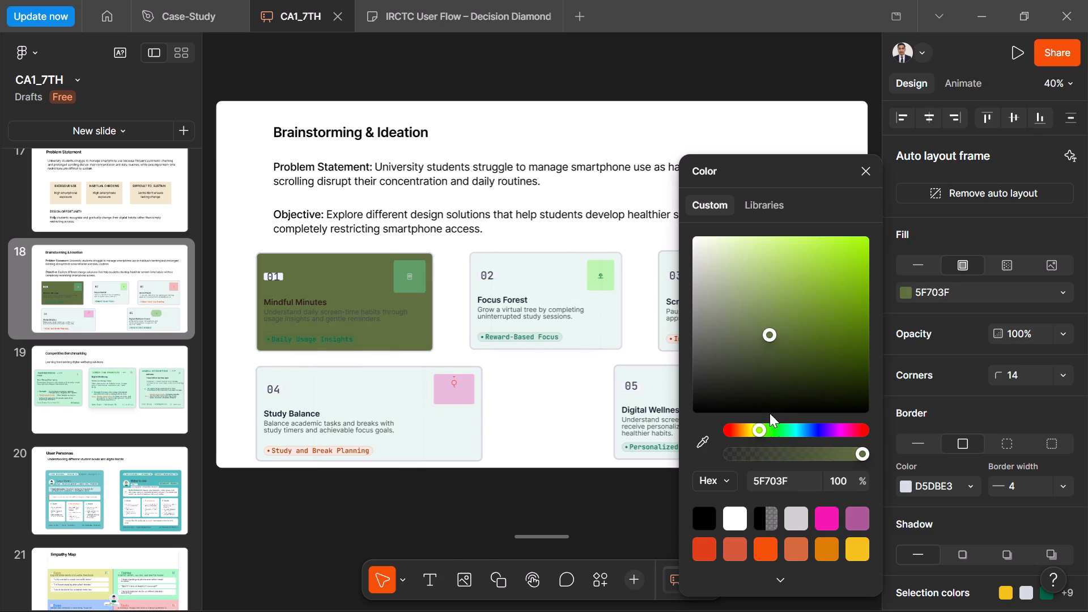
{"action": "left_click", "coordinate": [746, 430]}
{"action": "left_click", "coordinate": [766, 290]}
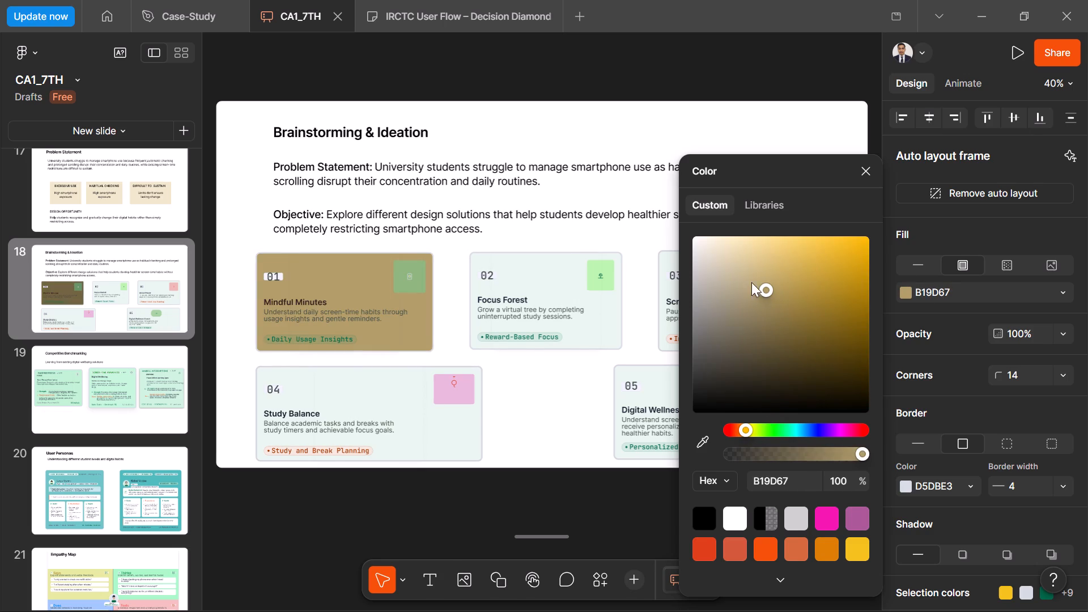
{"action": "left_click", "coordinate": [738, 269]}
{"action": "left_click", "coordinate": [734, 246]}
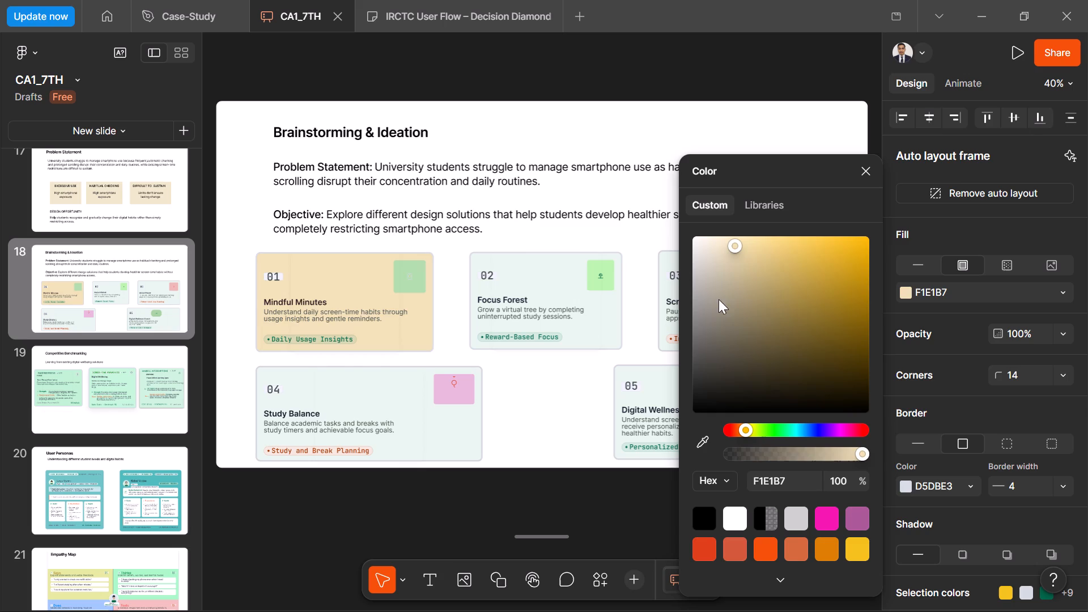
{"action": "left_click", "coordinate": [718, 310]}
{"action": "left_click", "coordinate": [717, 253]}
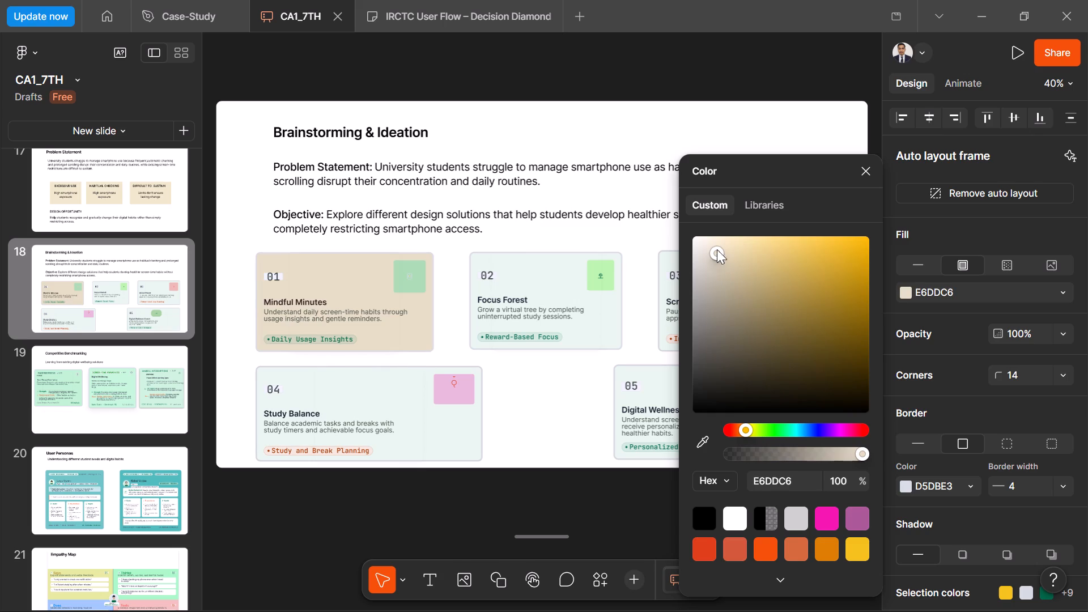
{"action": "left_click", "coordinate": [705, 243]}
{"action": "left_click", "coordinate": [737, 234]}
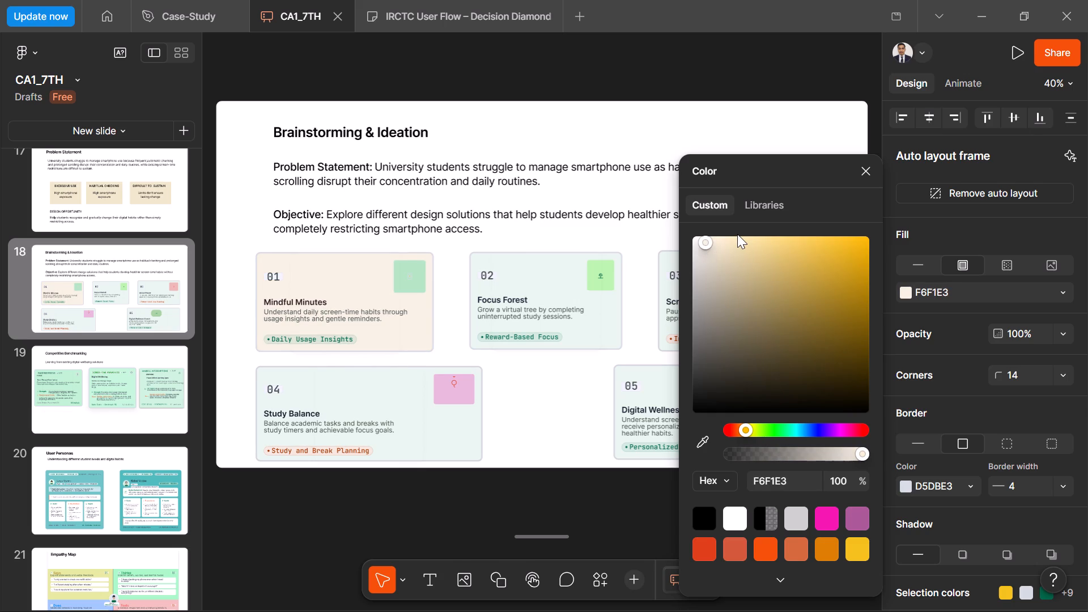
{"action": "left_click", "coordinate": [734, 239]}
{"action": "left_click", "coordinate": [748, 239]}
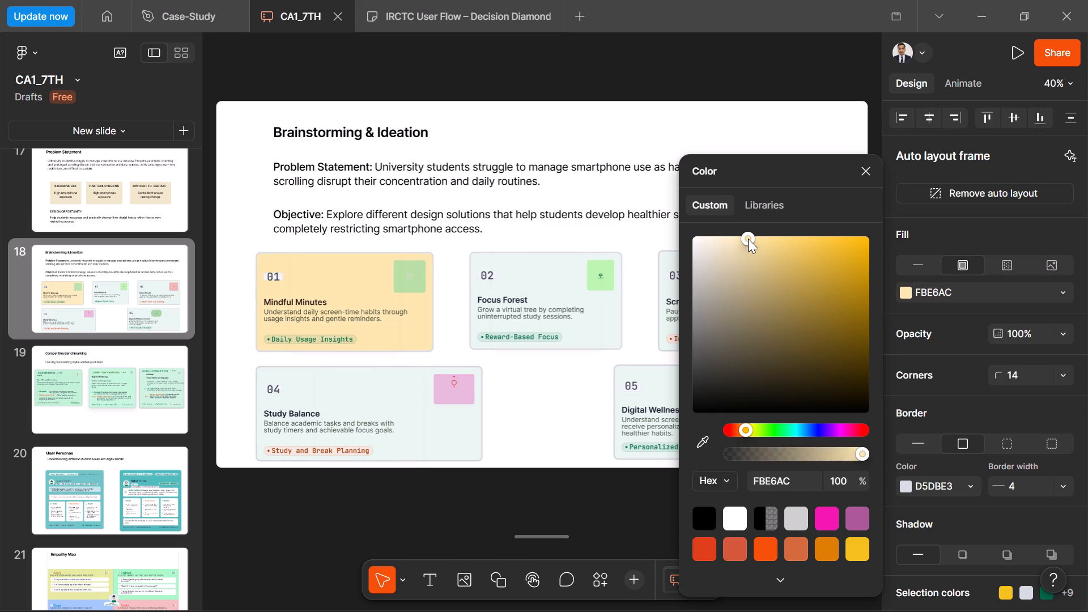
{"action": "left_click", "coordinate": [758, 239]}
{"action": "left_click", "coordinate": [745, 240]}
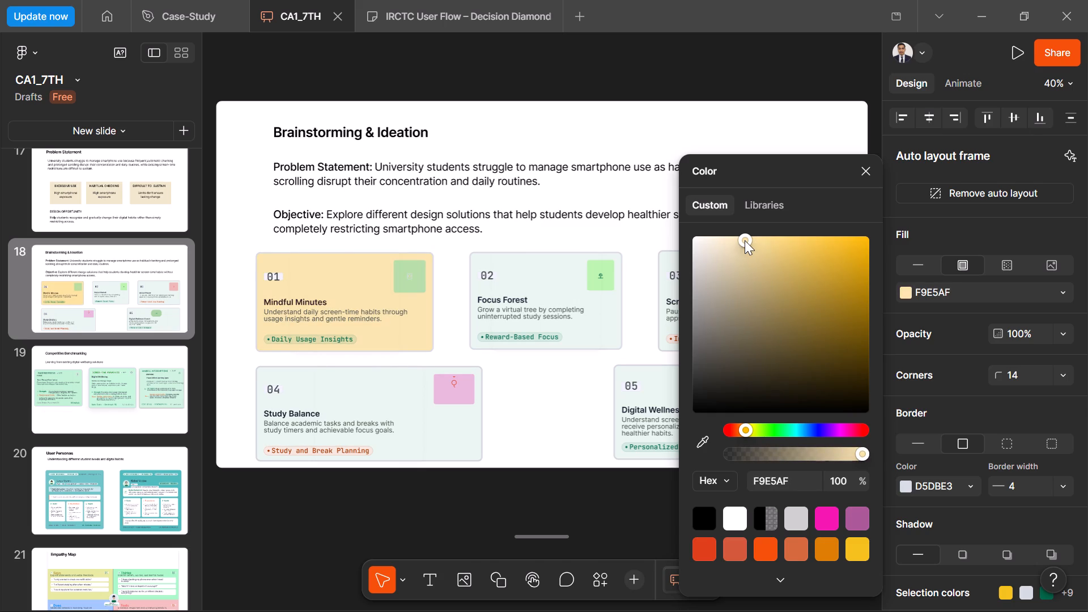
{"action": "left_click", "coordinate": [732, 241]}
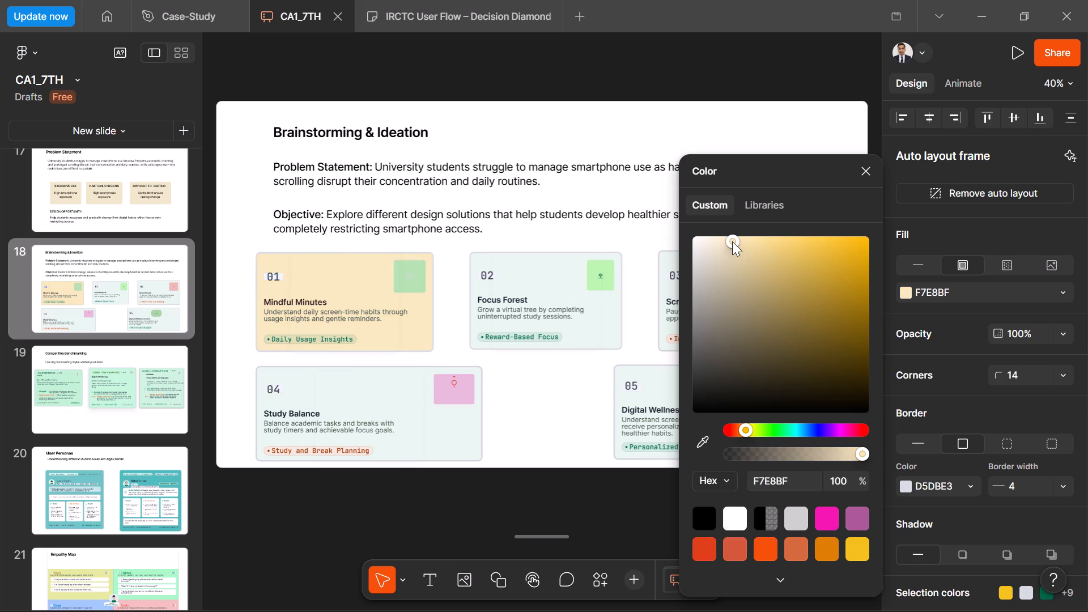
{"action": "left_click", "coordinate": [732, 241]}
{"action": "left_click", "coordinate": [724, 243]}
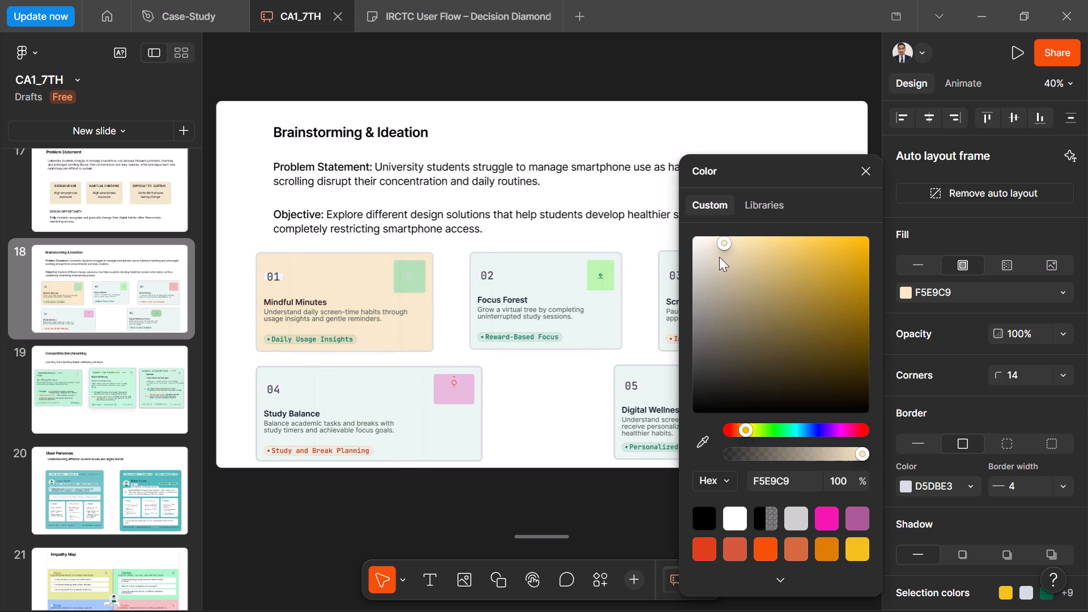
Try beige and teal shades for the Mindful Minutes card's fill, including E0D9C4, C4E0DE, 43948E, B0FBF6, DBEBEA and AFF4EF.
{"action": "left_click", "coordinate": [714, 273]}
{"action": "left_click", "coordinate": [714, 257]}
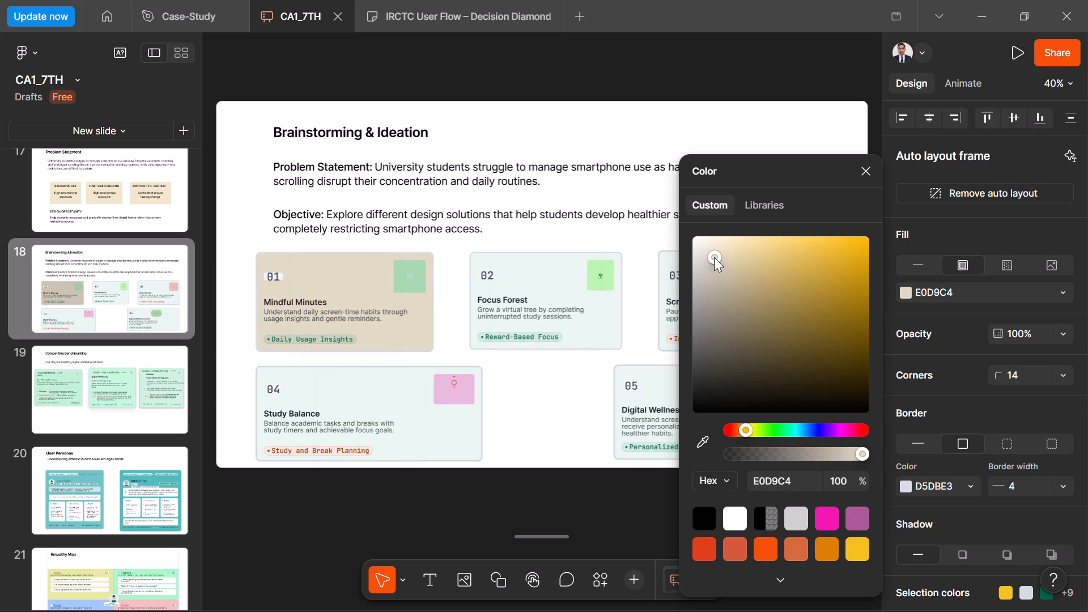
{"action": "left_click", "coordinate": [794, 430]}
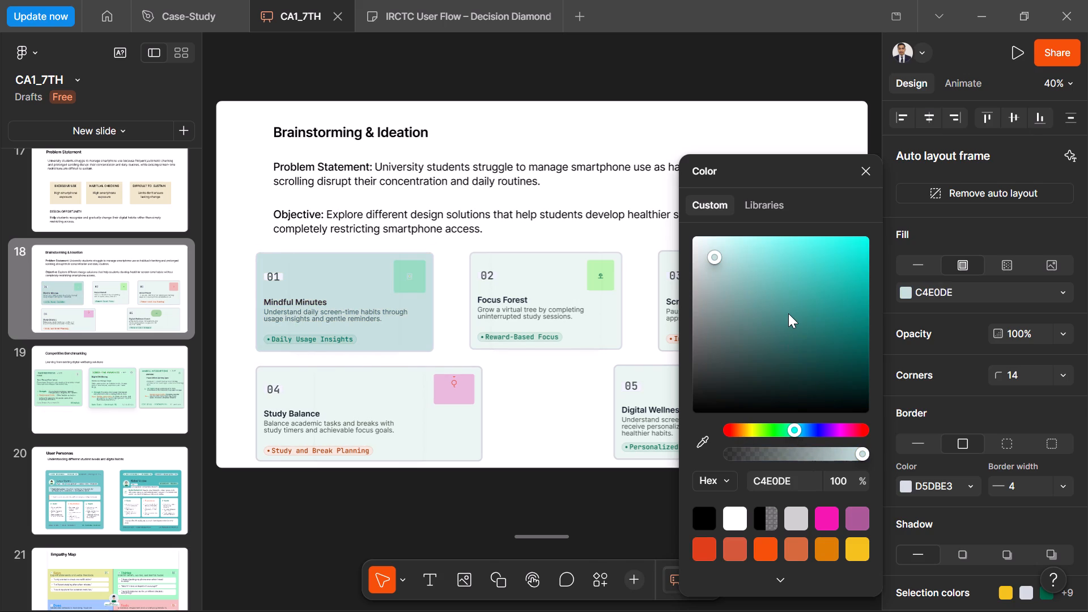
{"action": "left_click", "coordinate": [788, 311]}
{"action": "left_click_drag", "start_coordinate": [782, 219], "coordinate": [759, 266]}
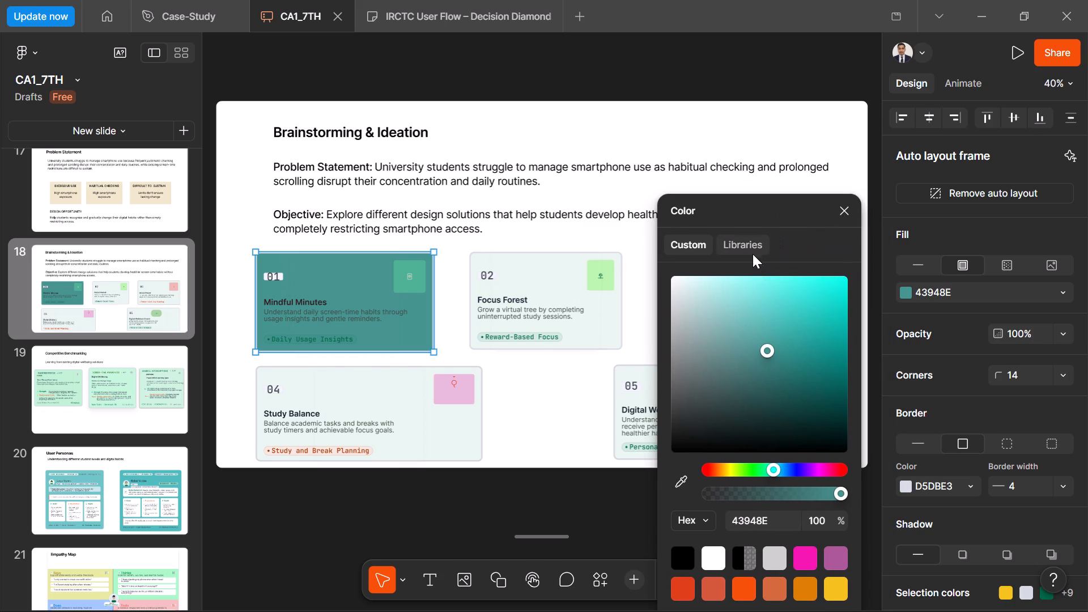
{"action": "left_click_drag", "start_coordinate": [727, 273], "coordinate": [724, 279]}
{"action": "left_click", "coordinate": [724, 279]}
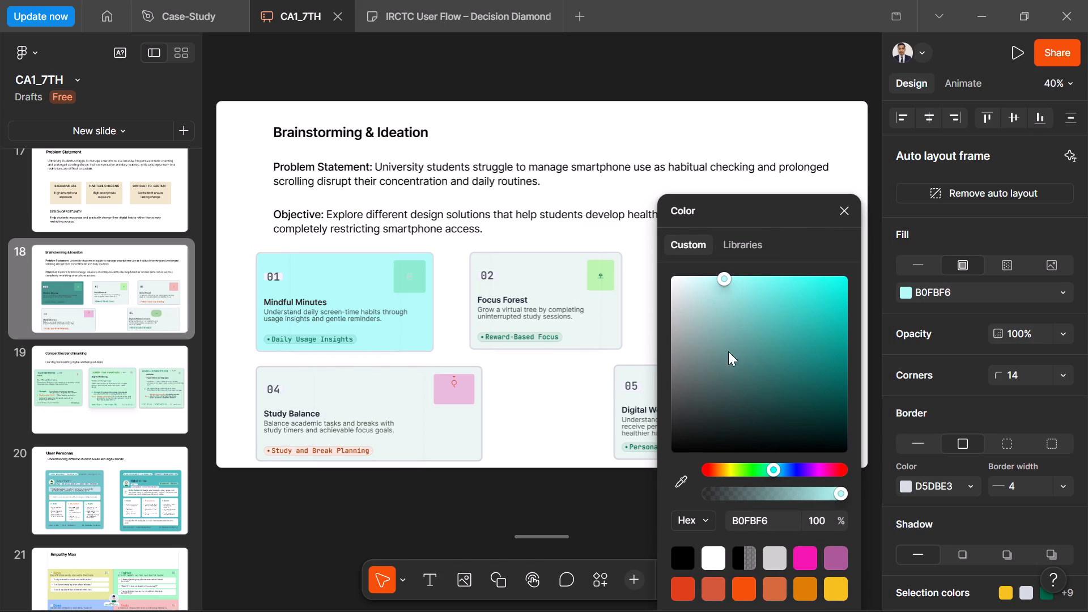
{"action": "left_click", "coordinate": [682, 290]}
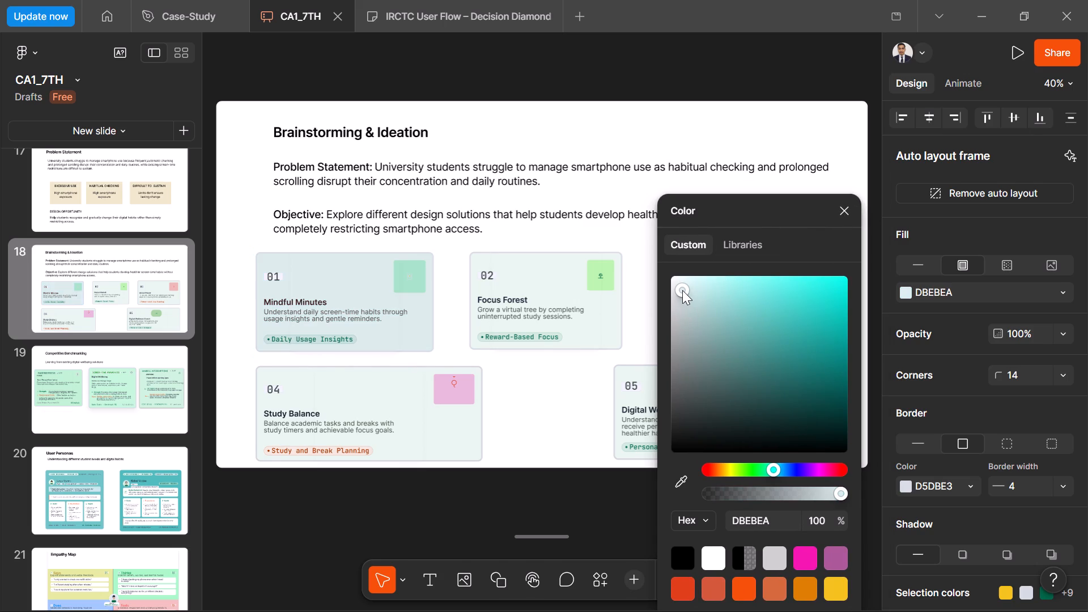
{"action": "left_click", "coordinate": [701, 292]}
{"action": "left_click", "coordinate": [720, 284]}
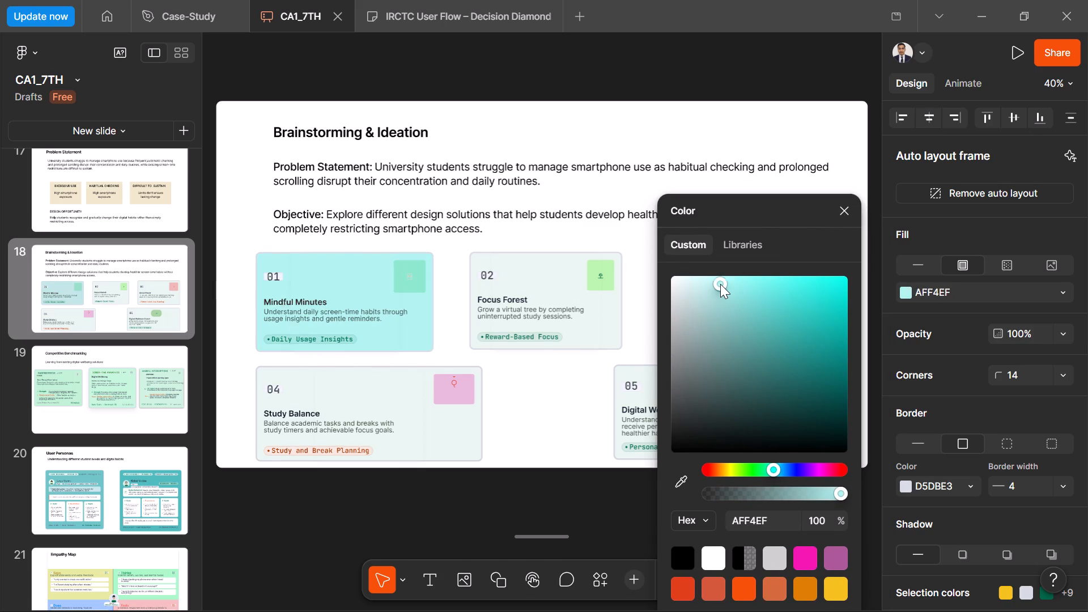
Change the Mindful Minutes card's fill to the pale lime DCF4AF at 52% colour opacity.
{"action": "left_click", "coordinate": [738, 465]}
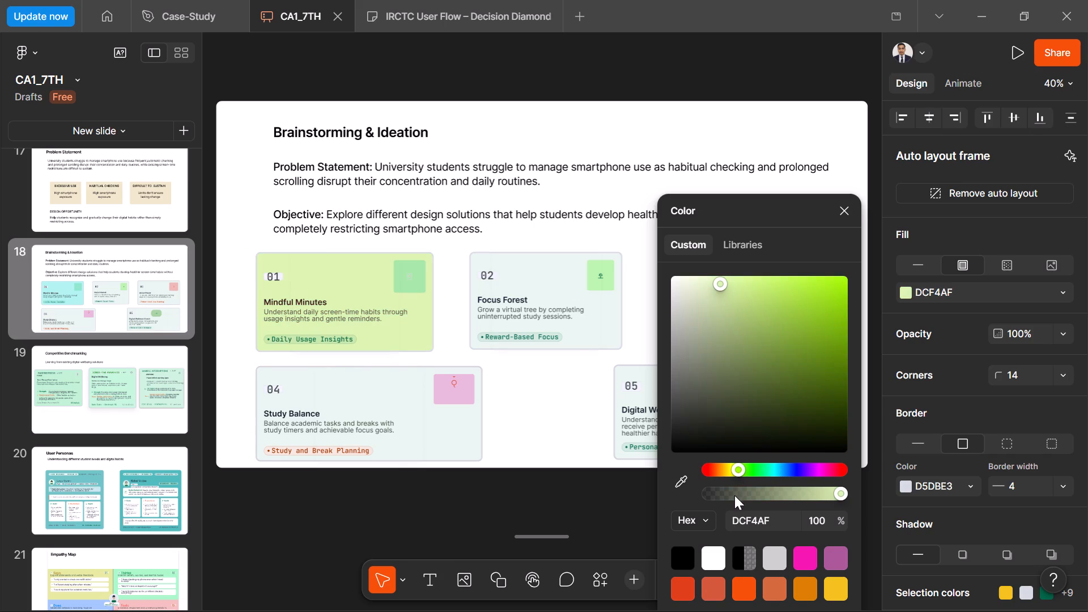
{"action": "left_click", "coordinate": [739, 491]}
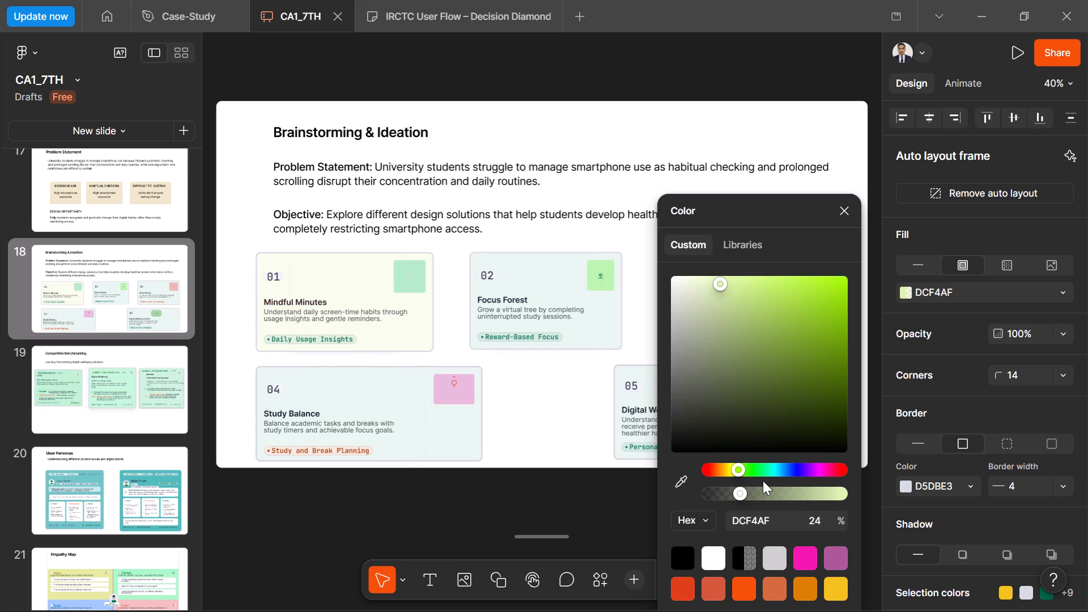
{"action": "left_click", "coordinate": [755, 491]}
{"action": "left_click", "coordinate": [772, 492]}
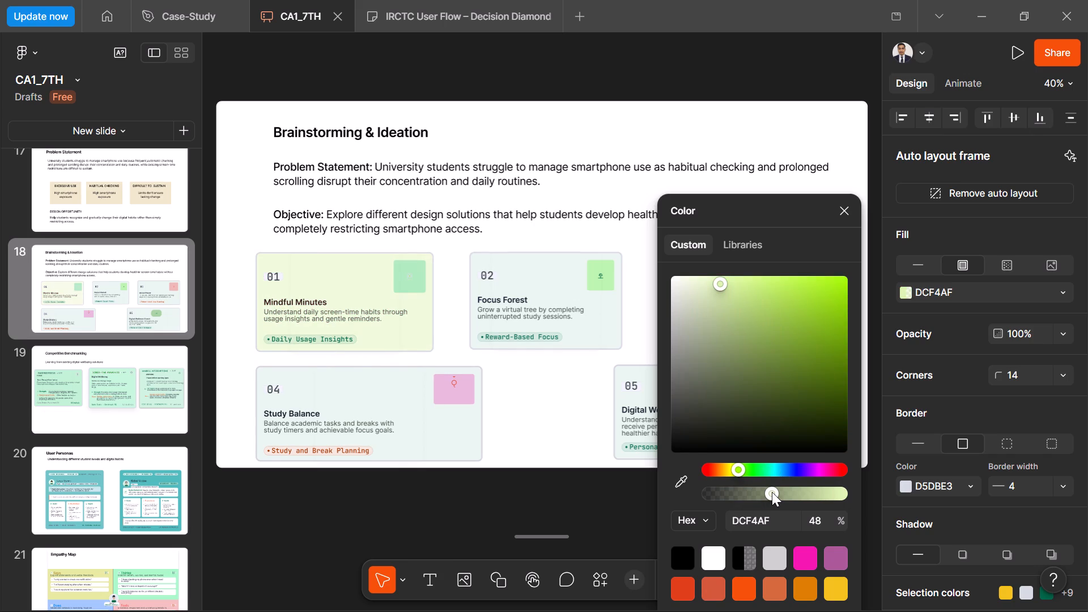
{"action": "left_click", "coordinate": [777, 492]}
{"action": "left_click", "coordinate": [529, 372]}
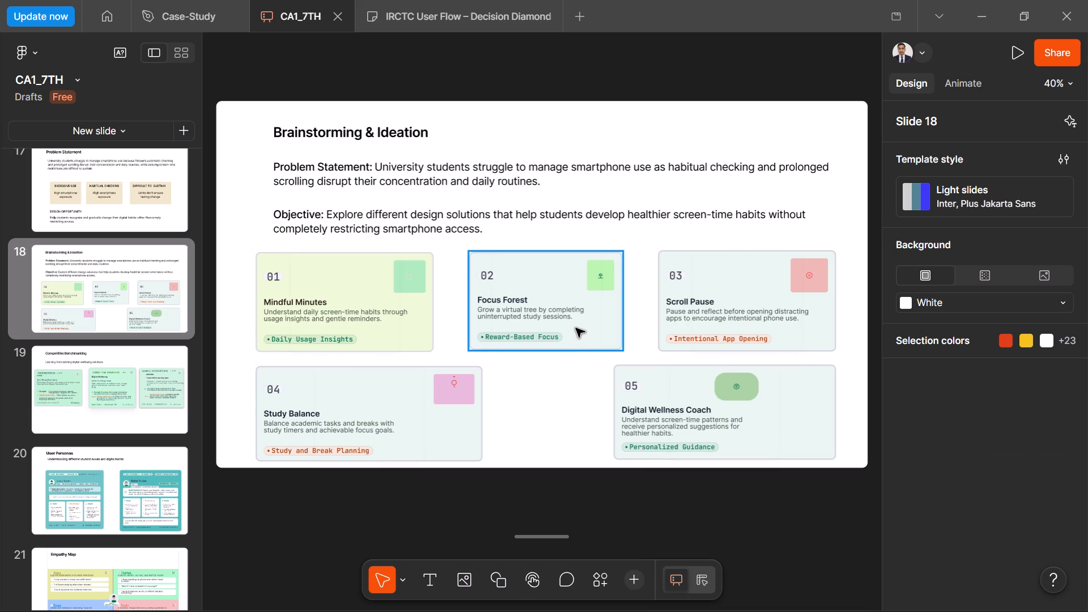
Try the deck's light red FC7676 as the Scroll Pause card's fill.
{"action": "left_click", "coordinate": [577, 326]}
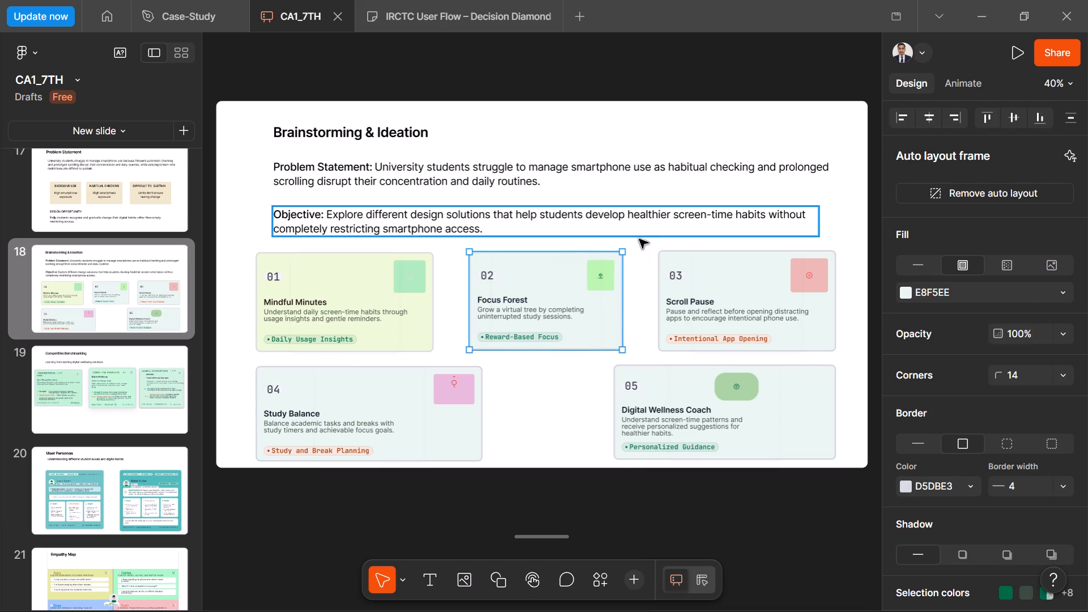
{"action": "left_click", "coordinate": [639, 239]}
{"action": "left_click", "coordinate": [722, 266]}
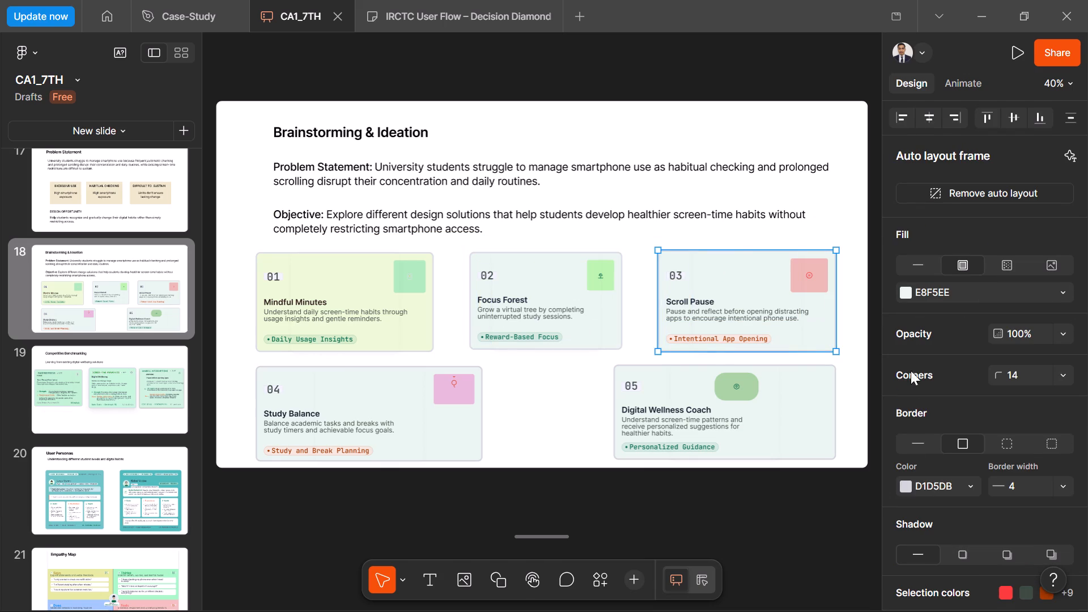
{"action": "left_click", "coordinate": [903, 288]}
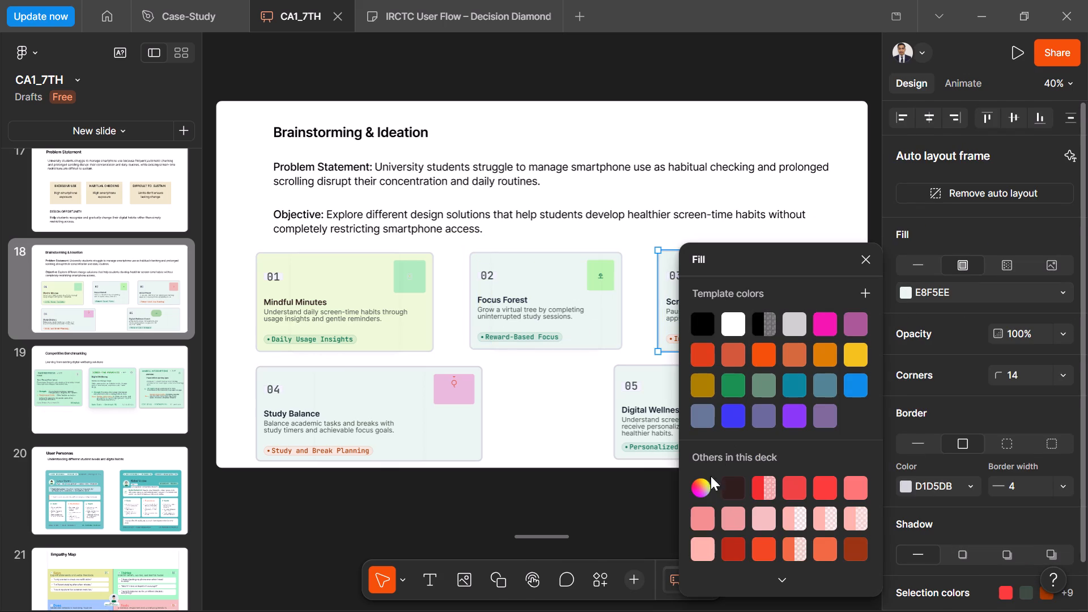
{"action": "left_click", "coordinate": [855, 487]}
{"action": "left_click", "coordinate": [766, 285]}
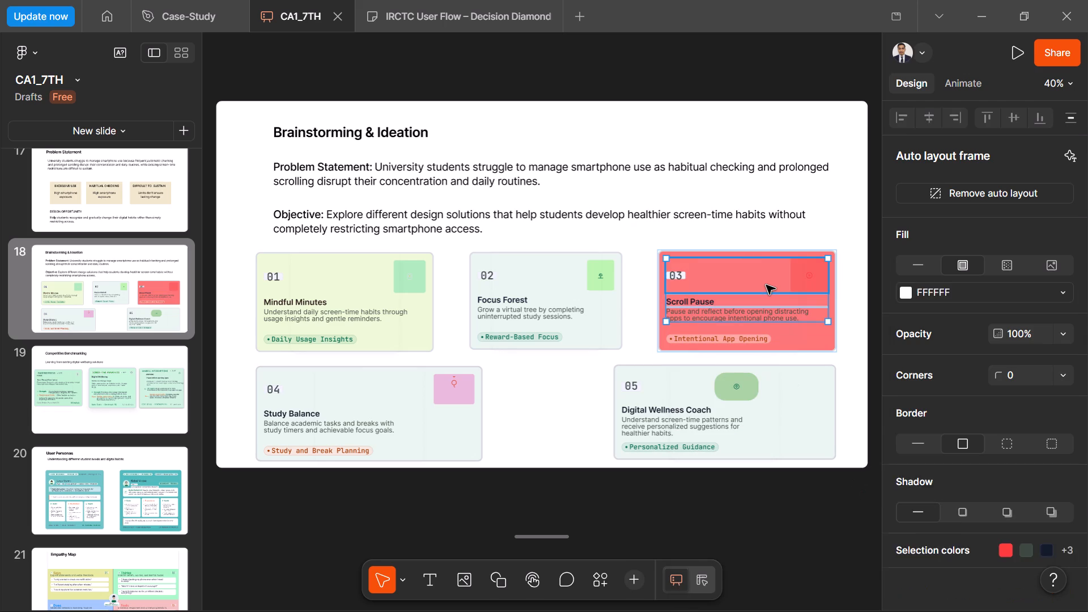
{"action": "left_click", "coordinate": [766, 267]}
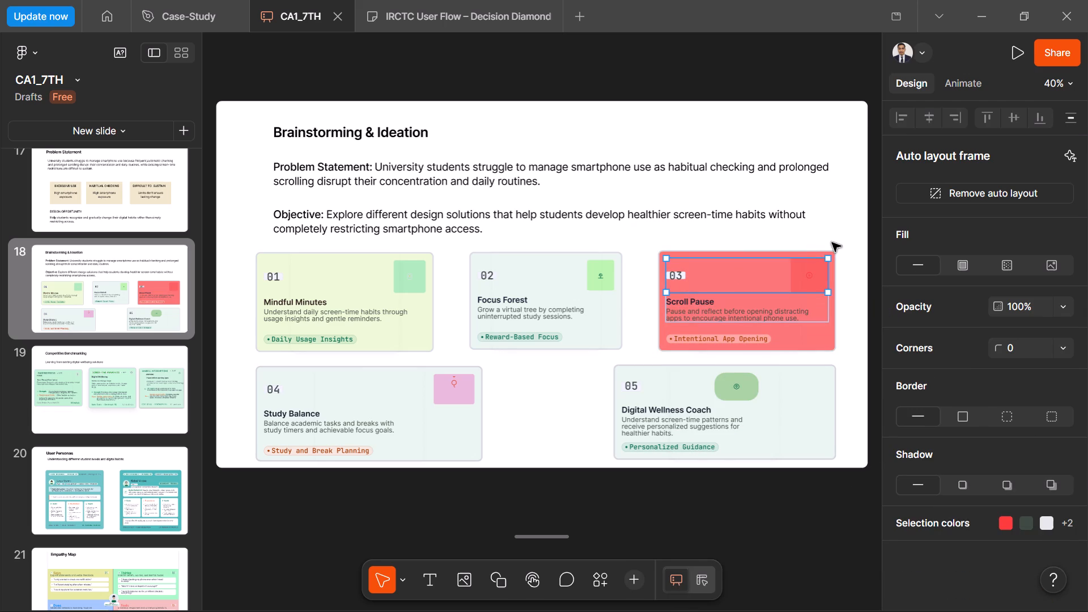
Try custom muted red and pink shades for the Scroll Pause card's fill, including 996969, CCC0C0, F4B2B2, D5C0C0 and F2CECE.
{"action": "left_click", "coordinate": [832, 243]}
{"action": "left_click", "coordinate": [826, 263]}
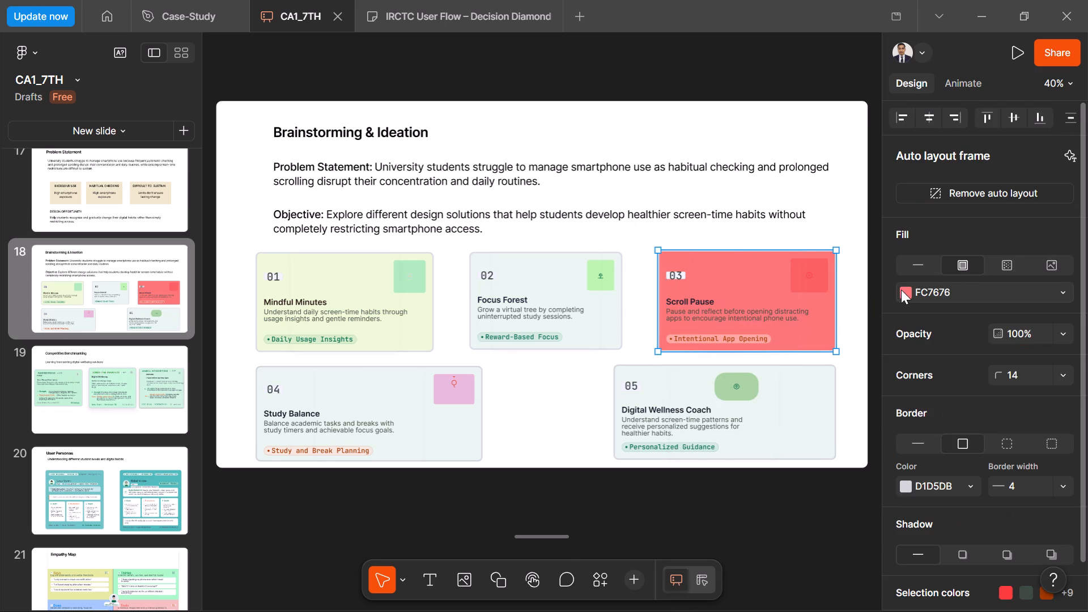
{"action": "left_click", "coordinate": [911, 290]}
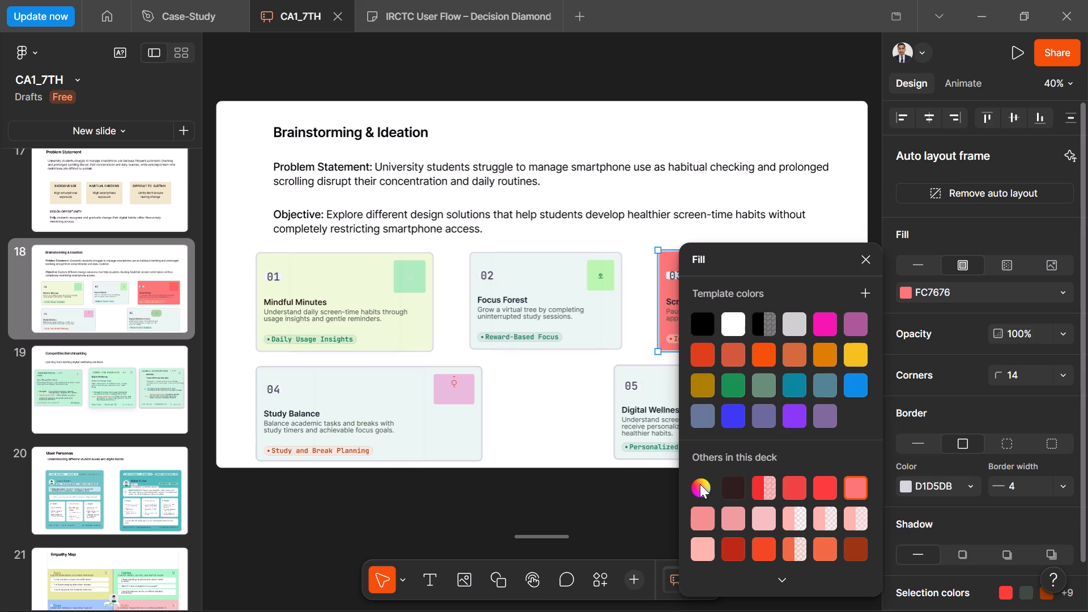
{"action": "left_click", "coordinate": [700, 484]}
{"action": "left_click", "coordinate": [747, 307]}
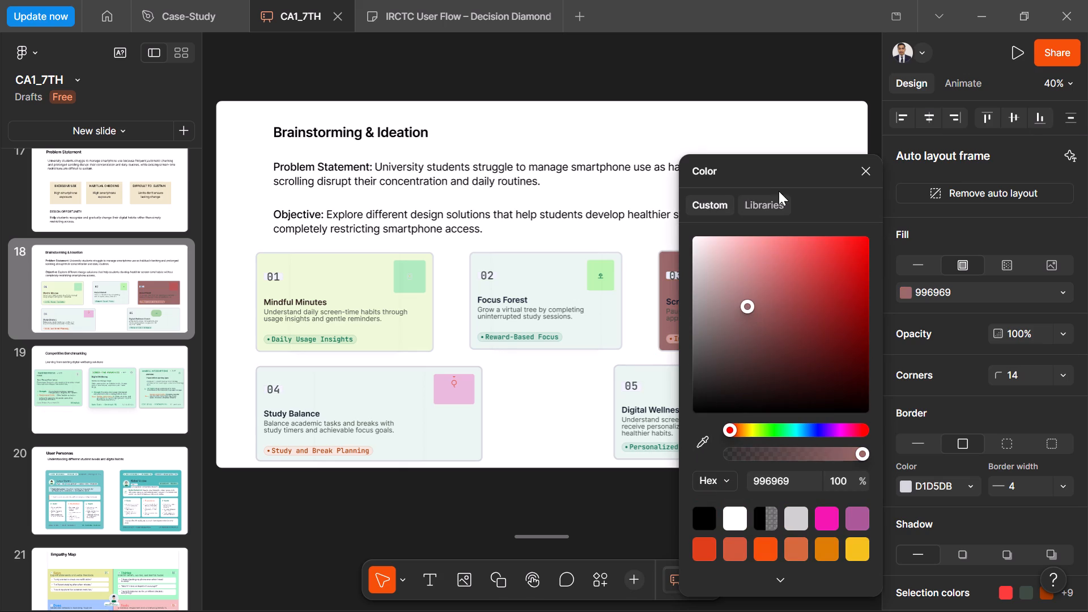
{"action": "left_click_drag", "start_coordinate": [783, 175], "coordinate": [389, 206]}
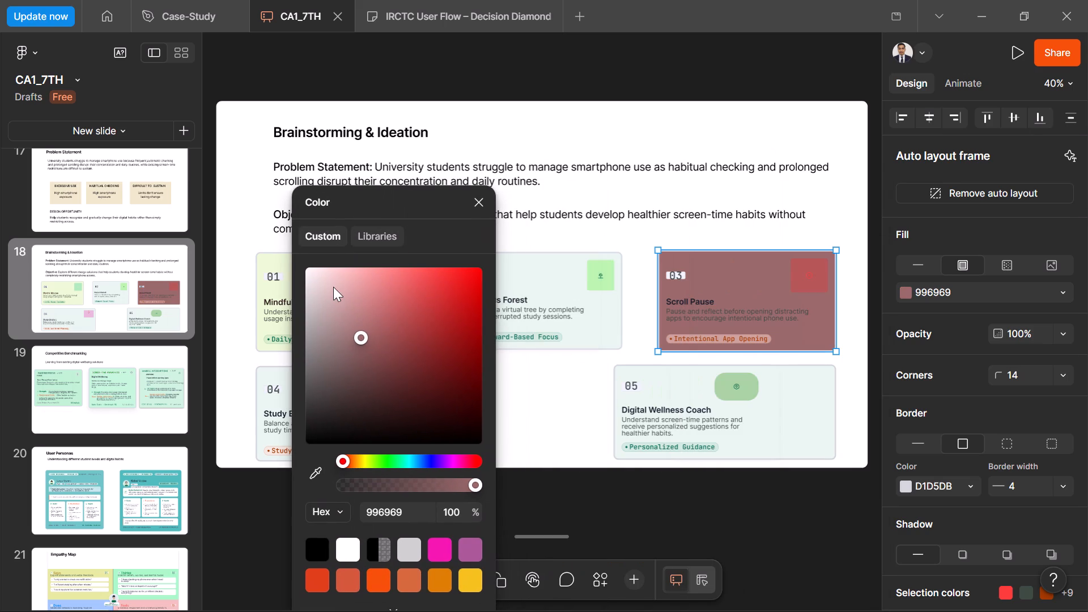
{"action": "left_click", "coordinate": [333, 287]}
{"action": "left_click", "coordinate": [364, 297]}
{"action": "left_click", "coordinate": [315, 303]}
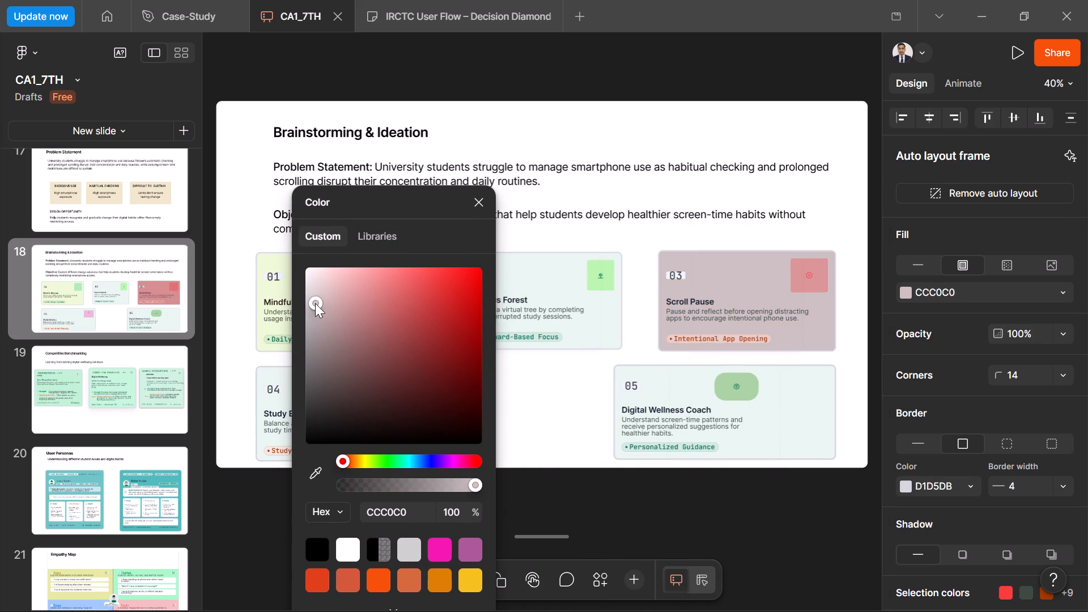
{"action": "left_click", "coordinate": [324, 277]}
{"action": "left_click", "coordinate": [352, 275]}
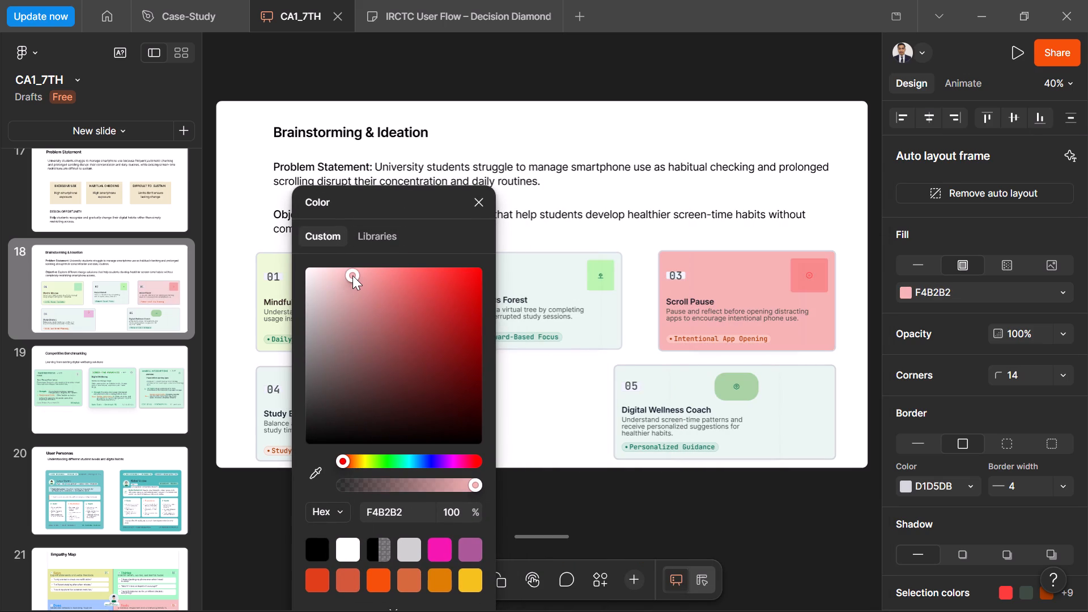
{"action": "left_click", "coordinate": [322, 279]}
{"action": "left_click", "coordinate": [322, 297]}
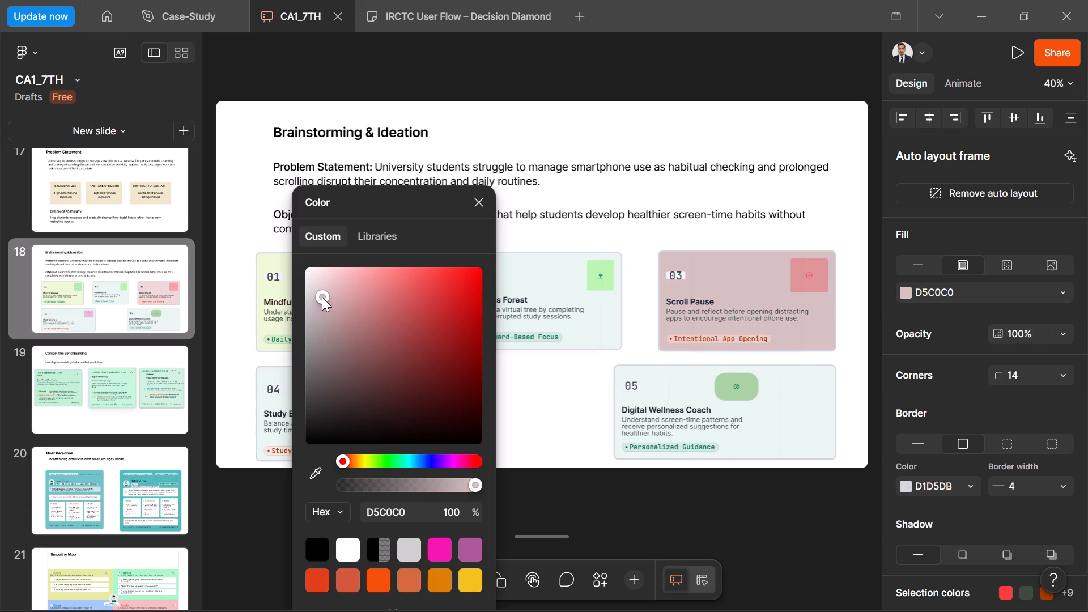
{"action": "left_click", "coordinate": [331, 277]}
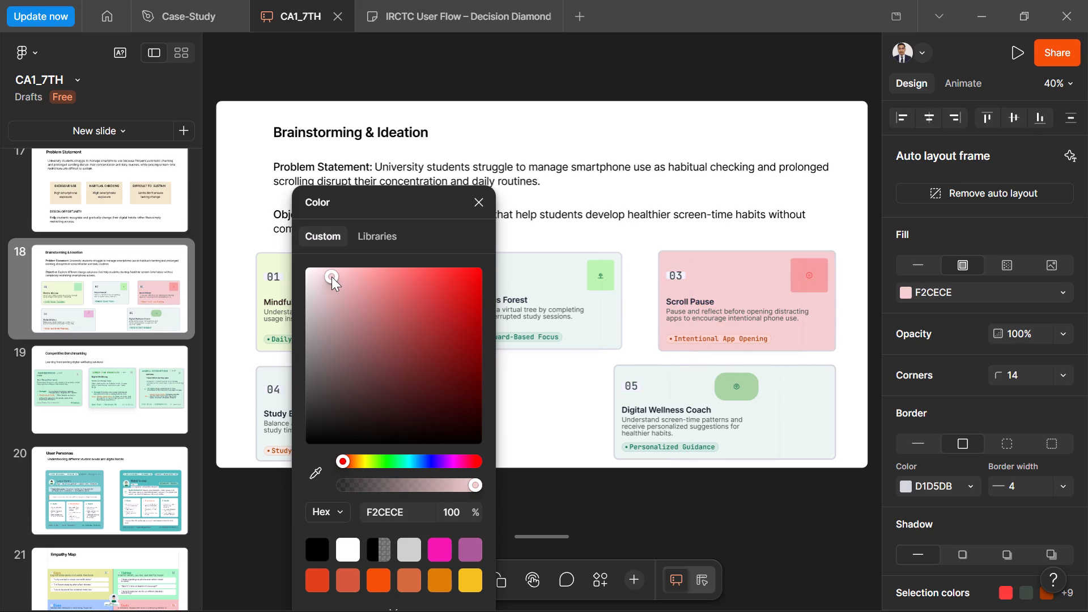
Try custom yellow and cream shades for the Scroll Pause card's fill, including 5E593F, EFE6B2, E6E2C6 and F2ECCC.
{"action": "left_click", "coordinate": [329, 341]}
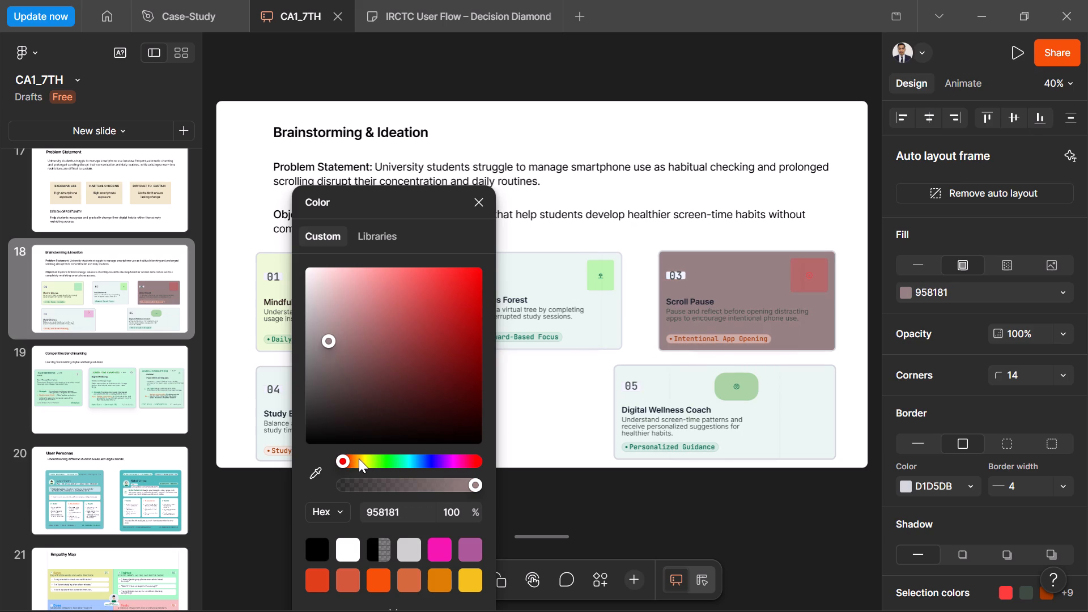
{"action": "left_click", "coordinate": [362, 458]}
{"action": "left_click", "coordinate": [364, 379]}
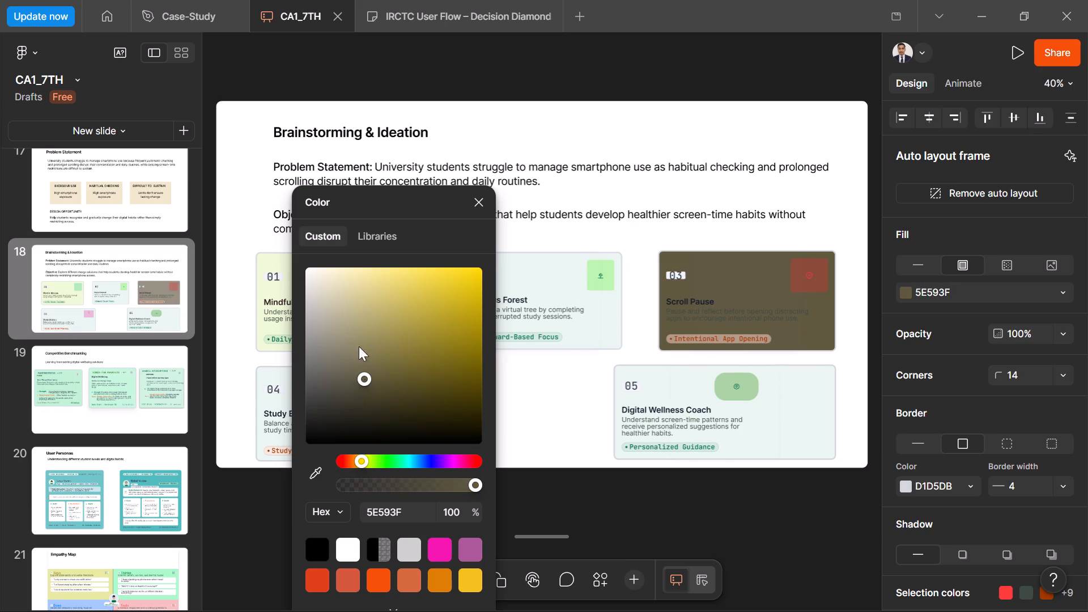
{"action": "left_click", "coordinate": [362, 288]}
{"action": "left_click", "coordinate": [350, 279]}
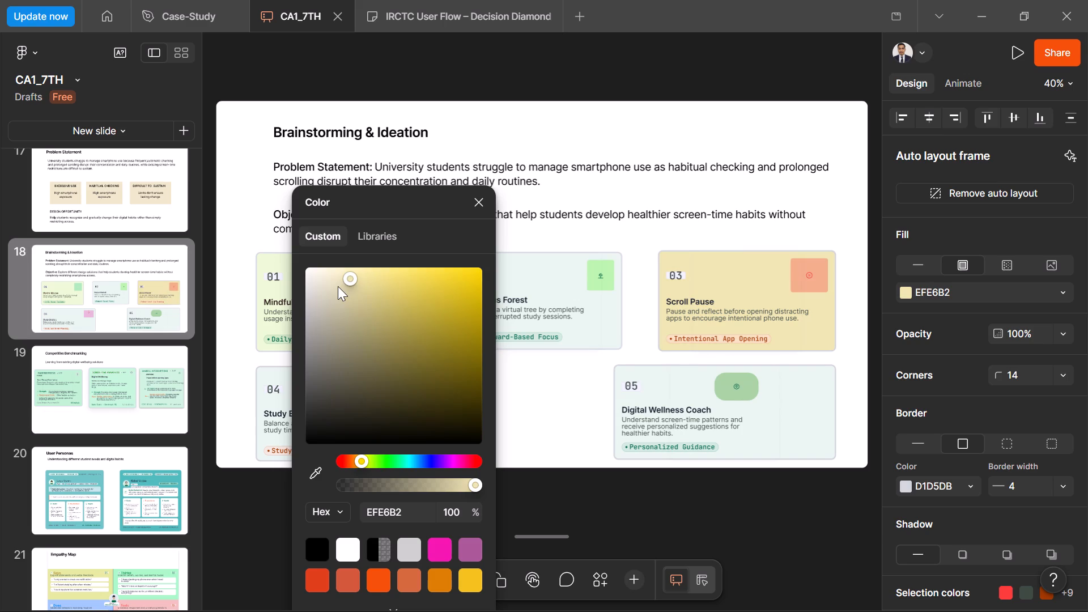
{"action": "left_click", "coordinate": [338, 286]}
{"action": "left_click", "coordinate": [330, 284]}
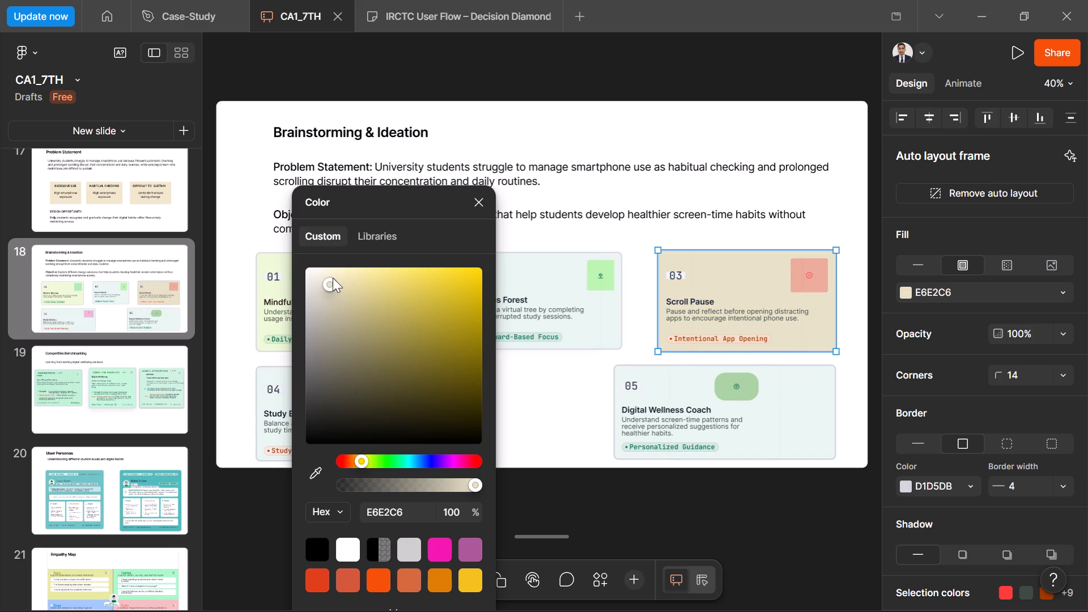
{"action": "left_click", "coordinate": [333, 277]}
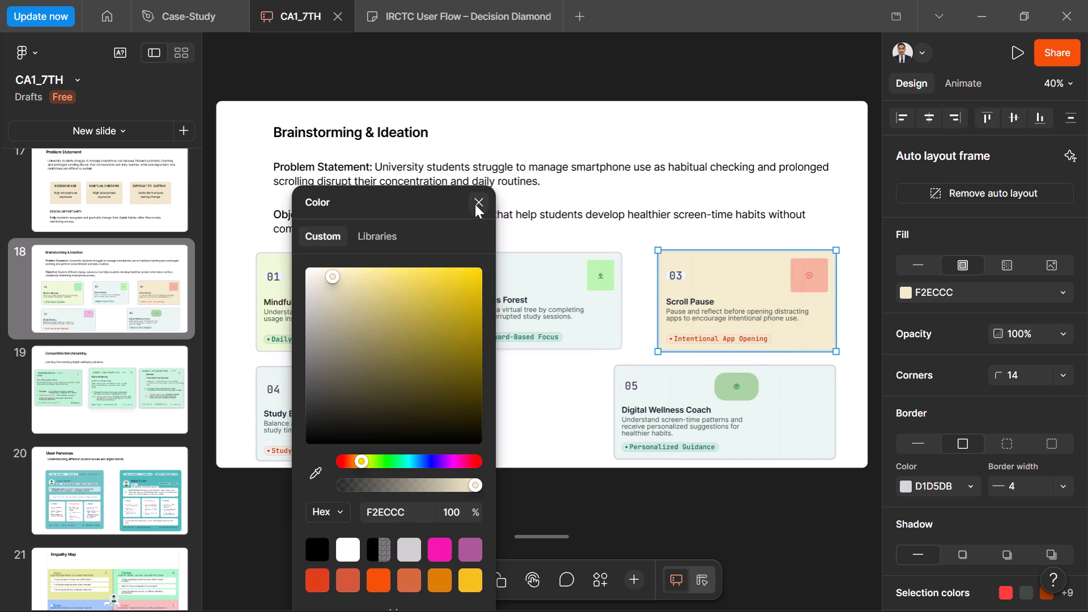
Sample the Mindful Minutes card's pale lime with the eyedropper to set the Scroll Pause card's fill to ECF9D5.
{"action": "left_click_drag", "start_coordinate": [314, 469], "coordinate": [355, 328]}
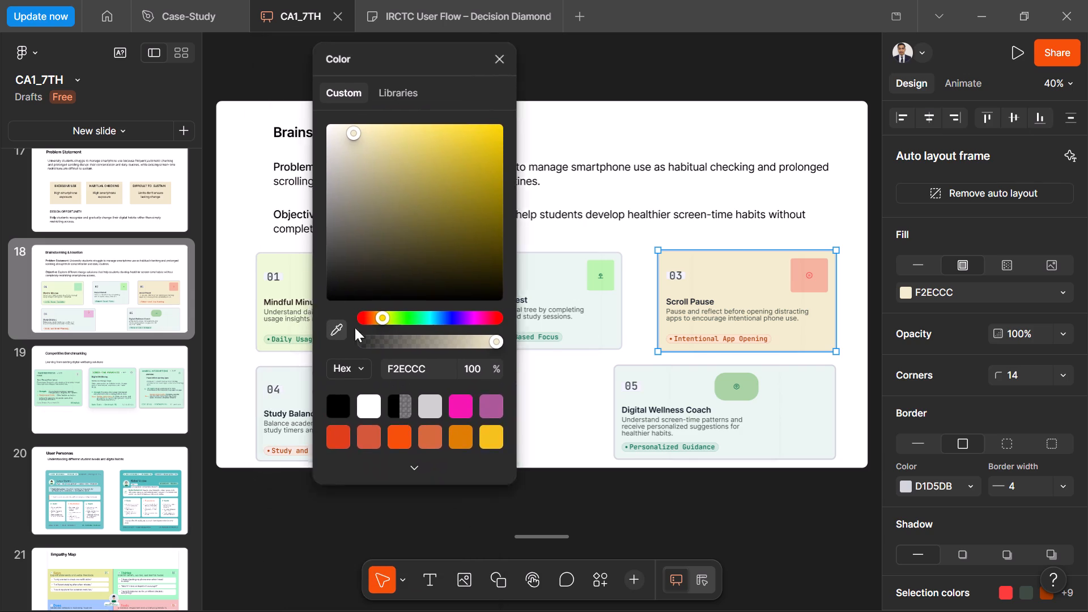
{"action": "left_click_drag", "start_coordinate": [355, 328], "coordinate": [470, 355]}
{"action": "left_click_drag", "start_coordinate": [478, 362], "coordinate": [452, 363]}
{"action": "left_click", "coordinate": [452, 363]}
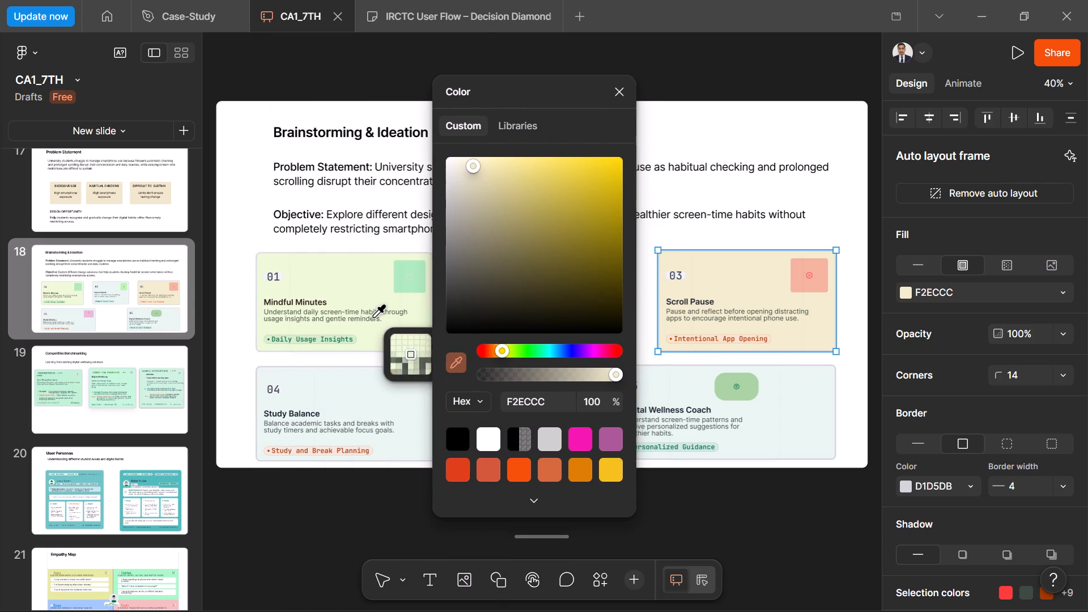
{"action": "left_click", "coordinate": [354, 277]}
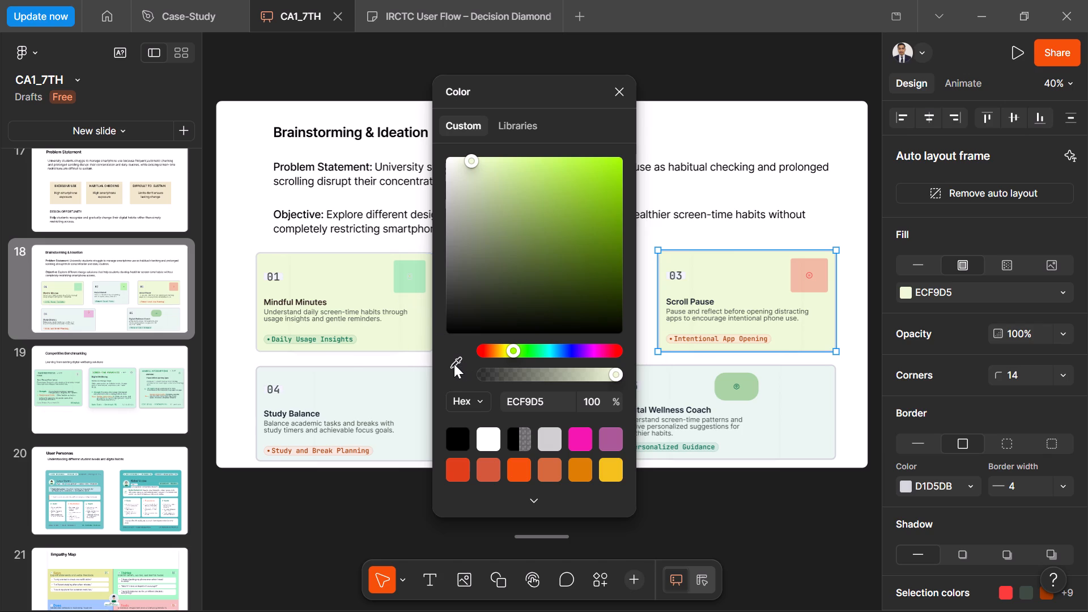
{"action": "left_click_drag", "start_coordinate": [453, 364], "coordinate": [489, 376]}
{"action": "double_click", "coordinate": [489, 376]}
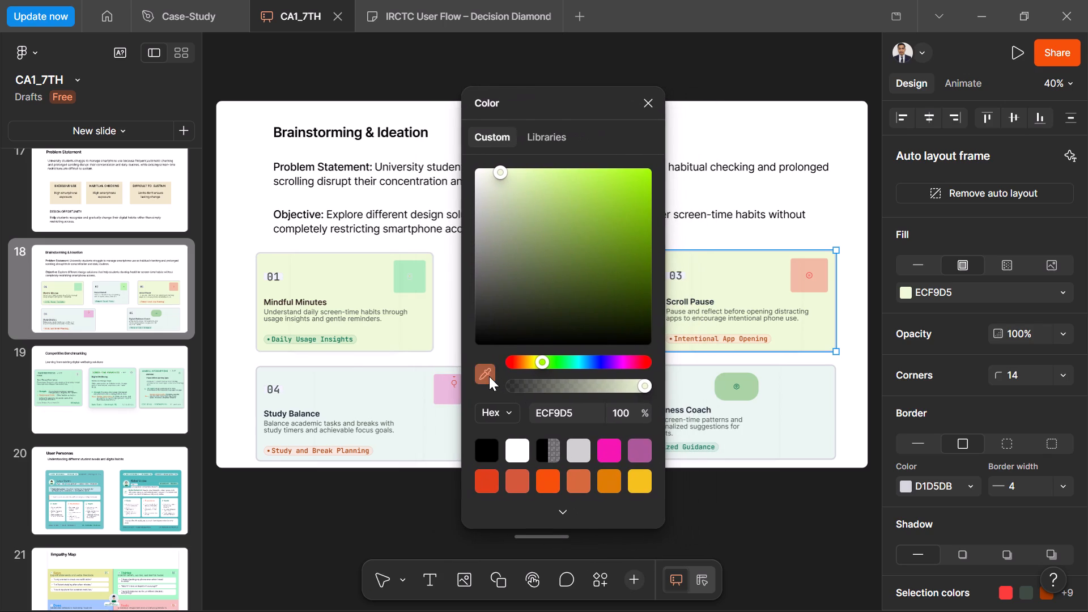
{"action": "left_click", "coordinate": [730, 283]}
{"action": "left_click", "coordinate": [553, 398]}
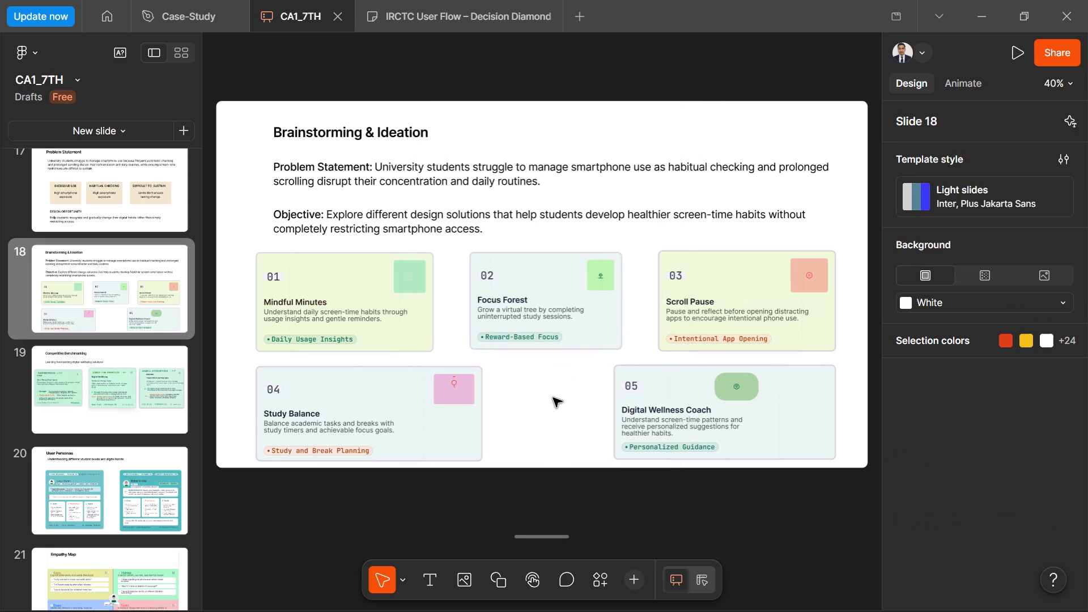
Review the remaining slides after Brainstorming & Ideation and examine the User Flow slide's title, flowchart shapes and overall layout.
{"action": "left_click", "coordinate": [445, 420]}
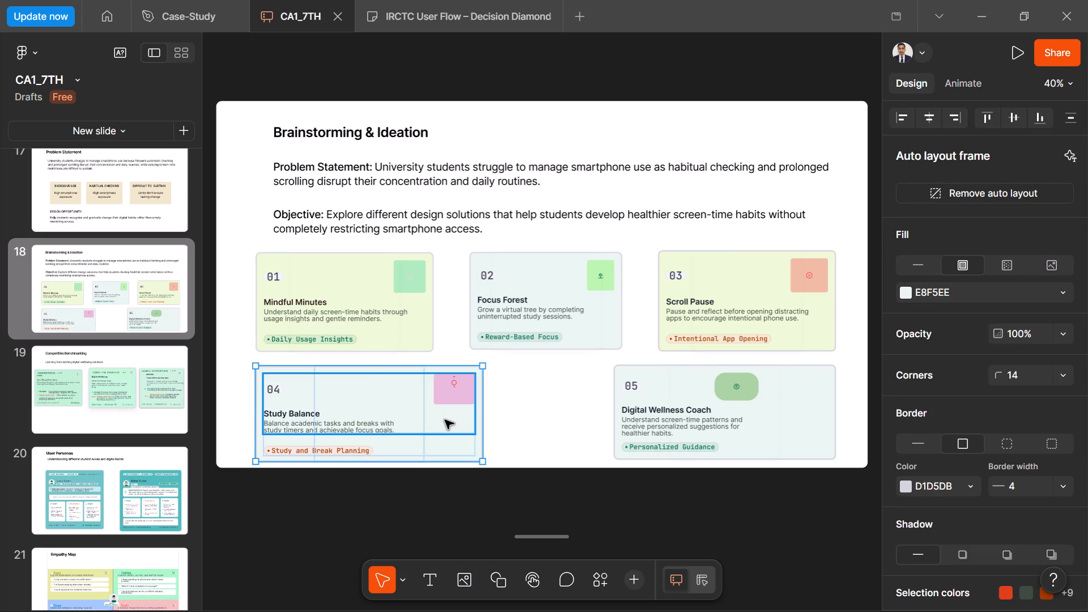
{"action": "left_click", "coordinate": [560, 430]}
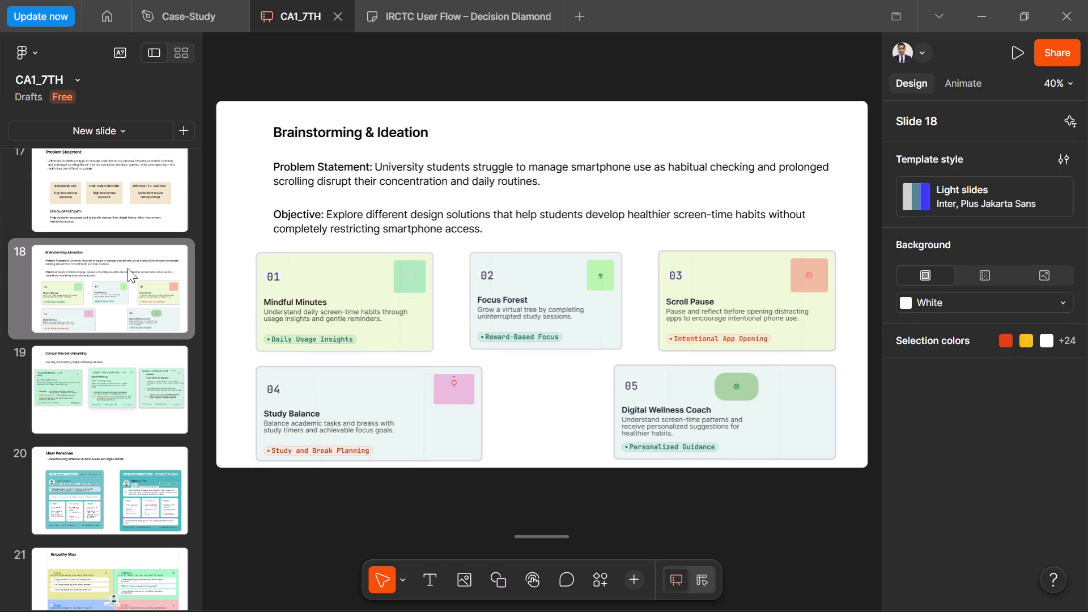
{"action": "scroll", "coordinate": [127, 268], "scroll_direction": "down", "scroll_amount": 3}
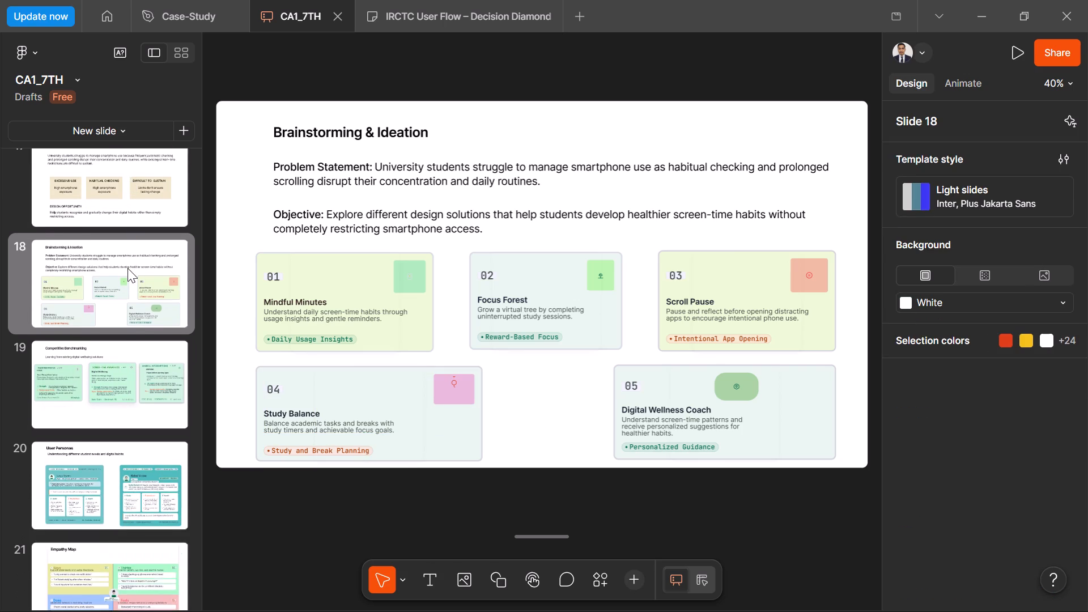
{"action": "scroll", "coordinate": [127, 268], "scroll_direction": "down", "scroll_amount": 2}
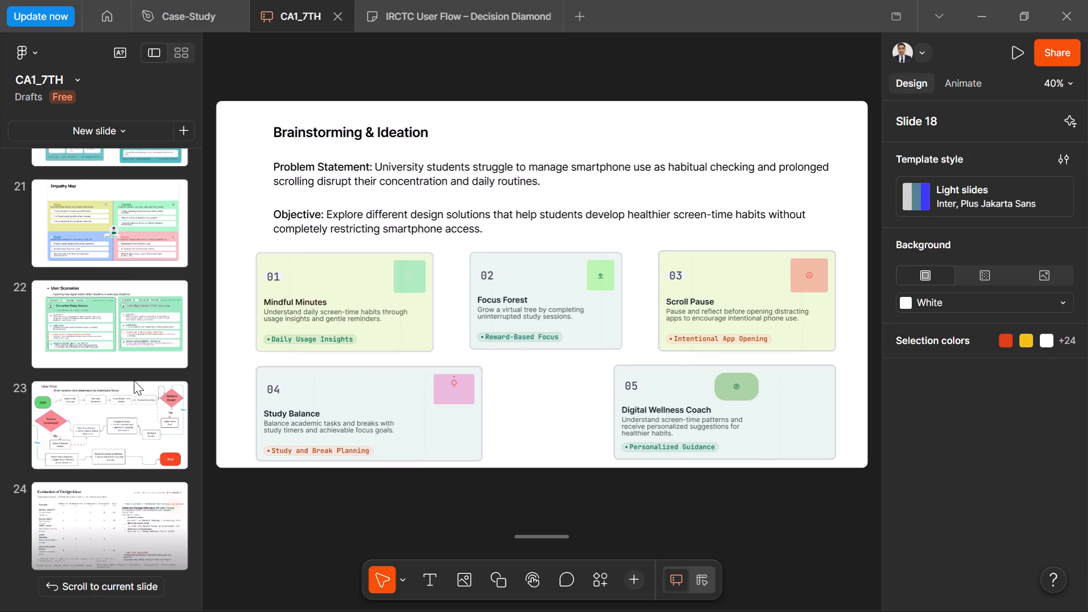
{"action": "left_click", "coordinate": [124, 423]}
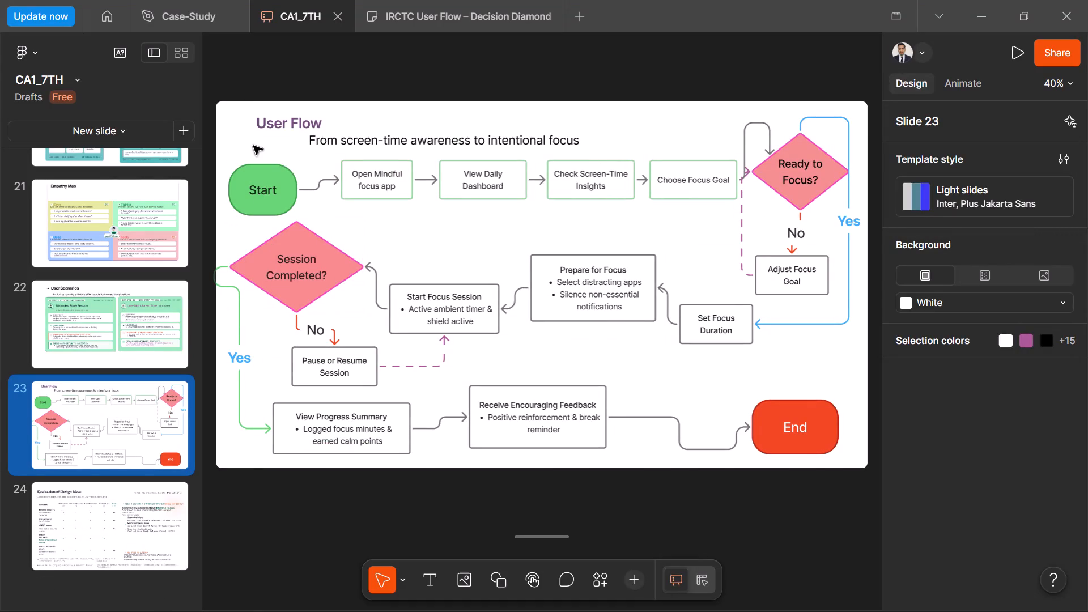
{"action": "left_click", "coordinate": [238, 127]}
{"action": "left_click", "coordinate": [252, 164]}
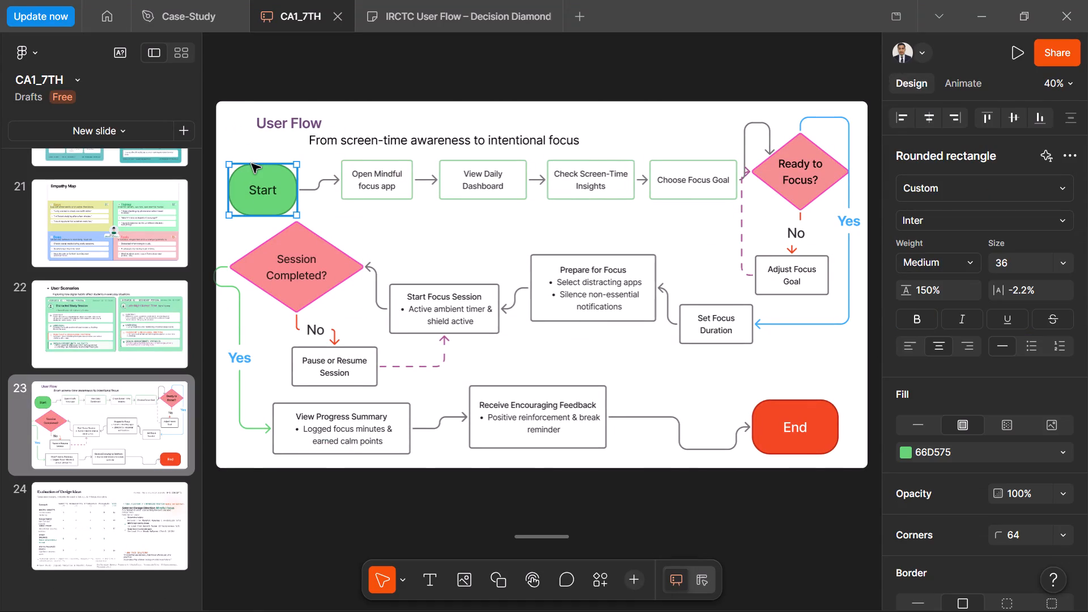
{"action": "left_click", "coordinate": [380, 120]}
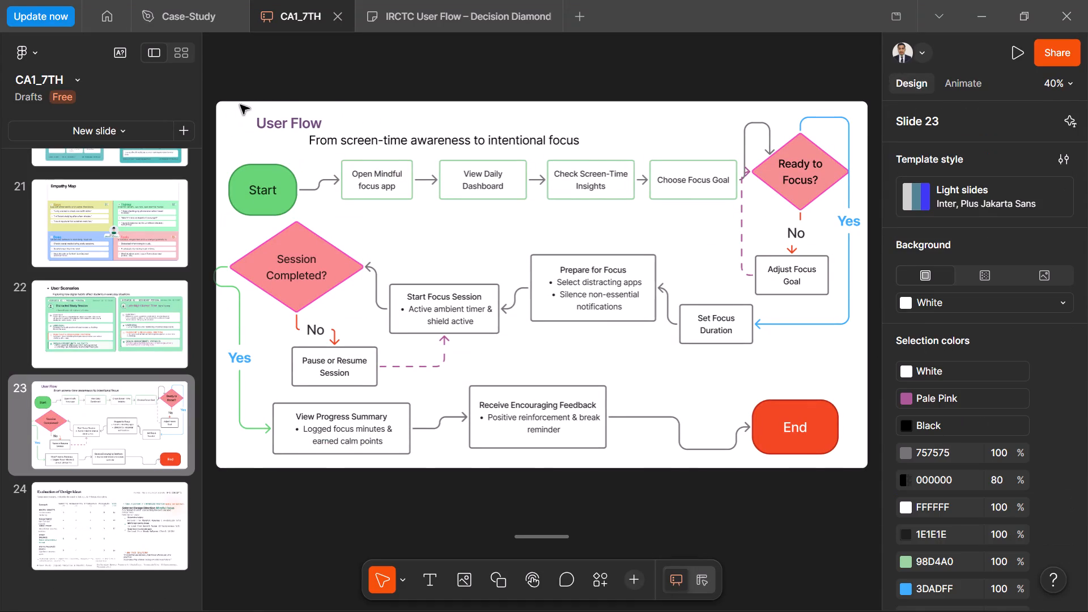
{"action": "left_click_drag", "start_coordinate": [233, 105], "coordinate": [834, 457]}
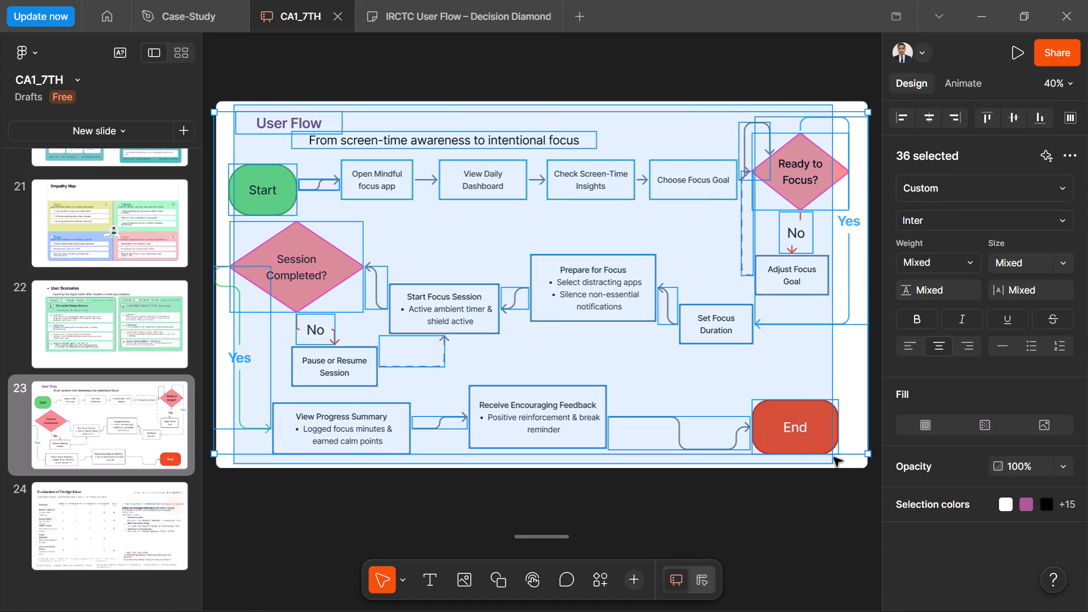
{"action": "left_click_drag", "start_coordinate": [834, 457], "coordinate": [858, 460]}
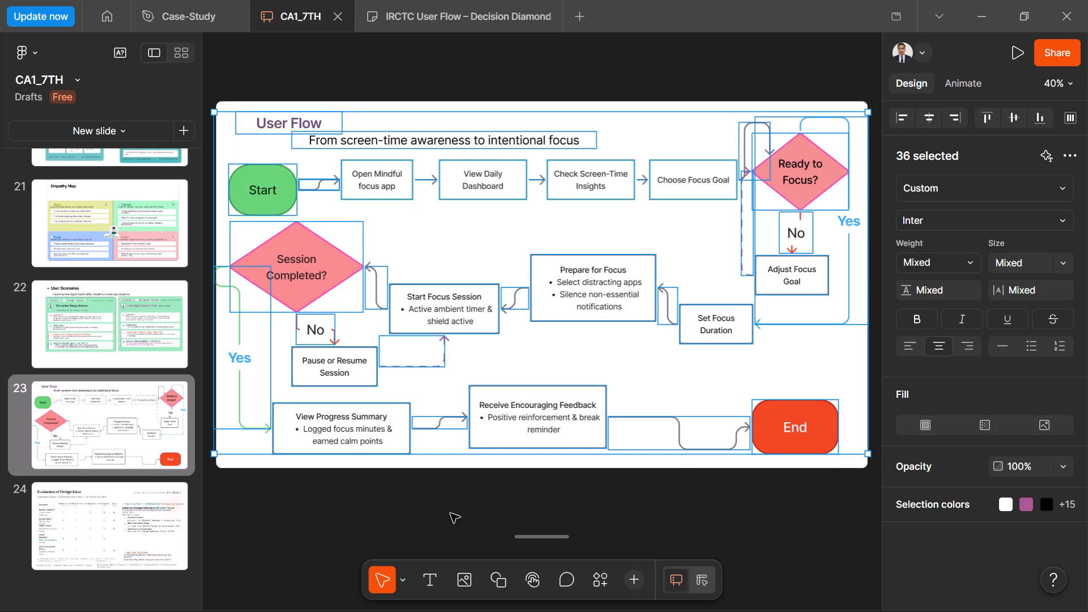
{"action": "left_click", "coordinate": [321, 504]}
Examine the Evaluation of Design Ideas slide, checking its title's text formatting and comparing it with the earlier slides.
{"action": "left_click", "coordinate": [86, 506]}
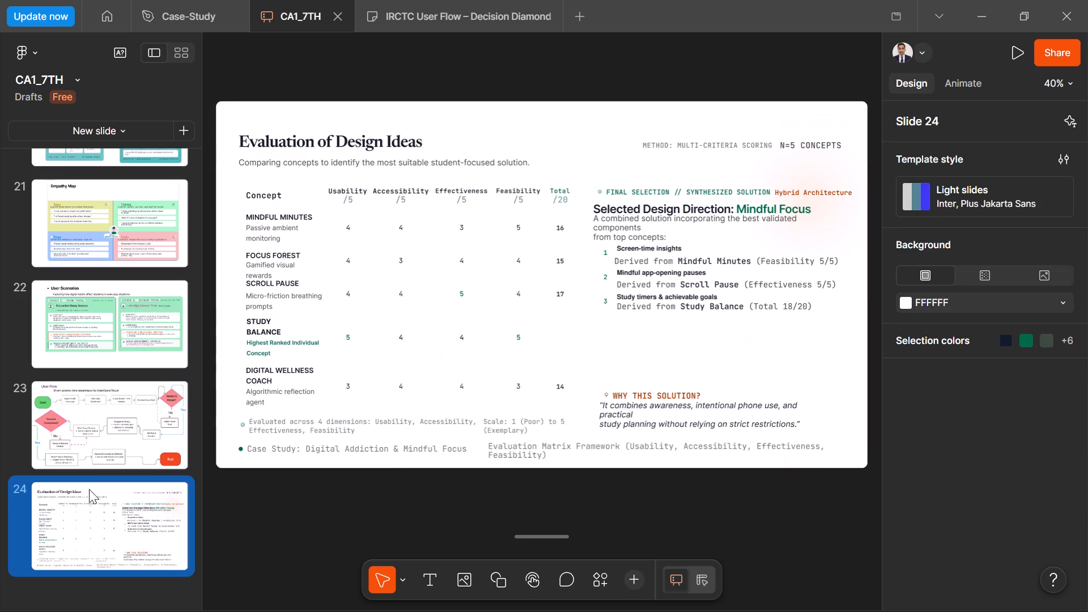
{"action": "left_click", "coordinate": [266, 137]}
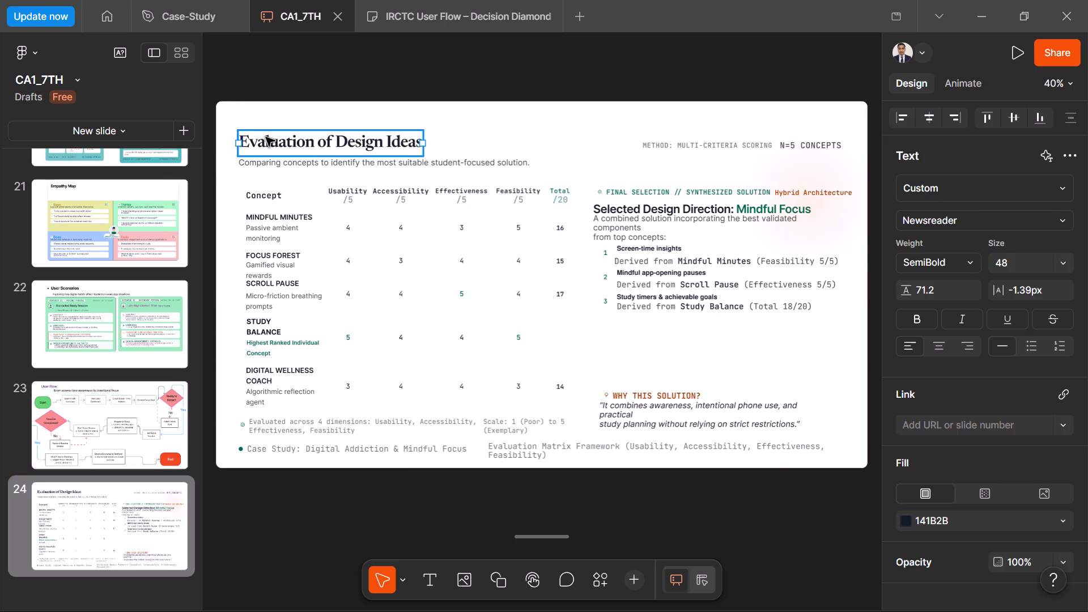
{"action": "scroll", "coordinate": [74, 331], "scroll_direction": "up", "scroll_amount": 7}
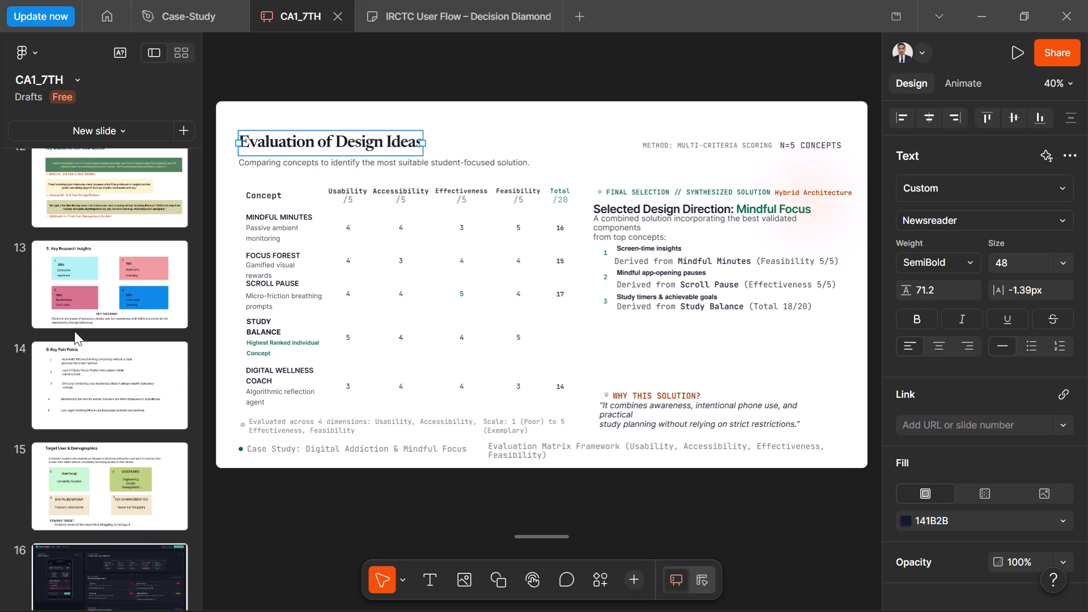
{"action": "scroll", "coordinate": [74, 331], "scroll_direction": "down", "scroll_amount": 8}
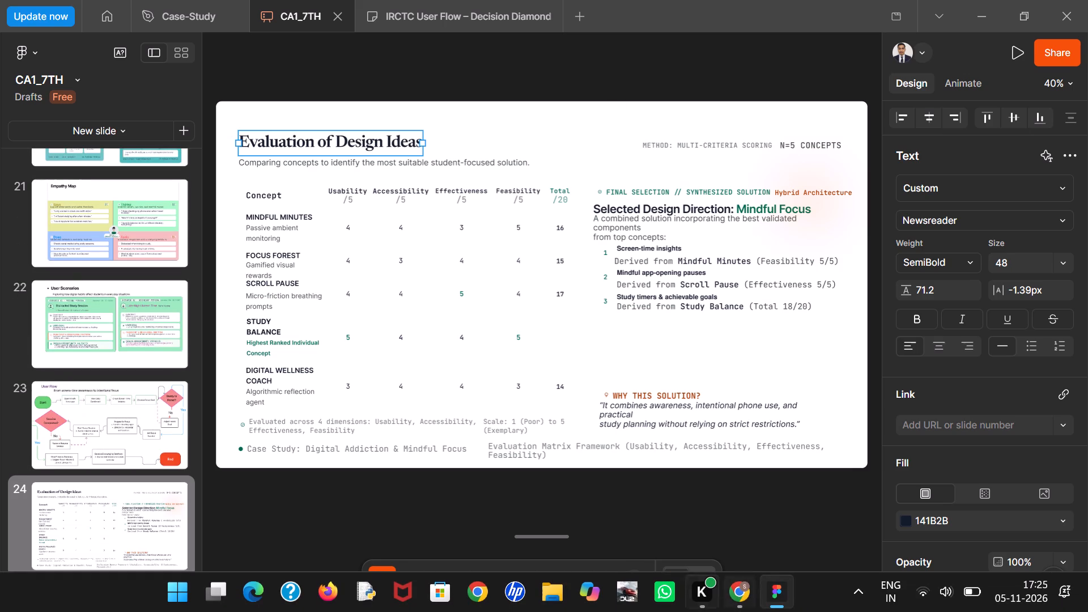